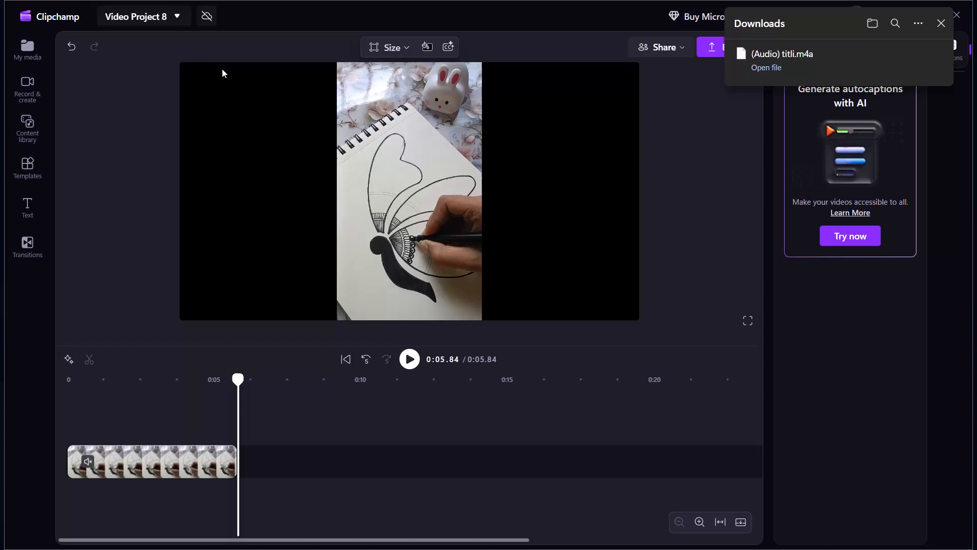
Import the video named 2 from the Video Editing Drive (E:) into the project media.
{"action": "left_click", "coordinate": [274, 456]}
{"action": "left_click", "coordinate": [940, 20]}
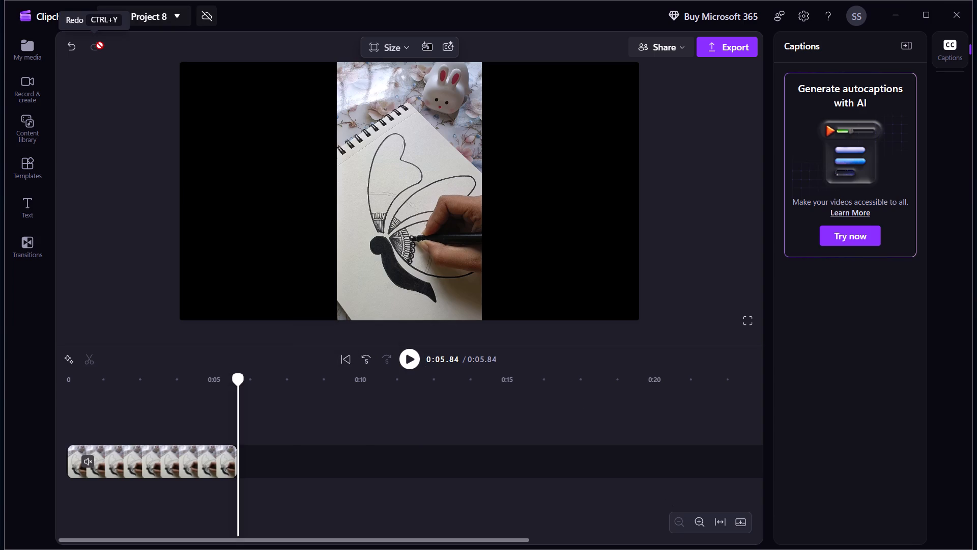
{"action": "left_click", "coordinate": [39, 51]}
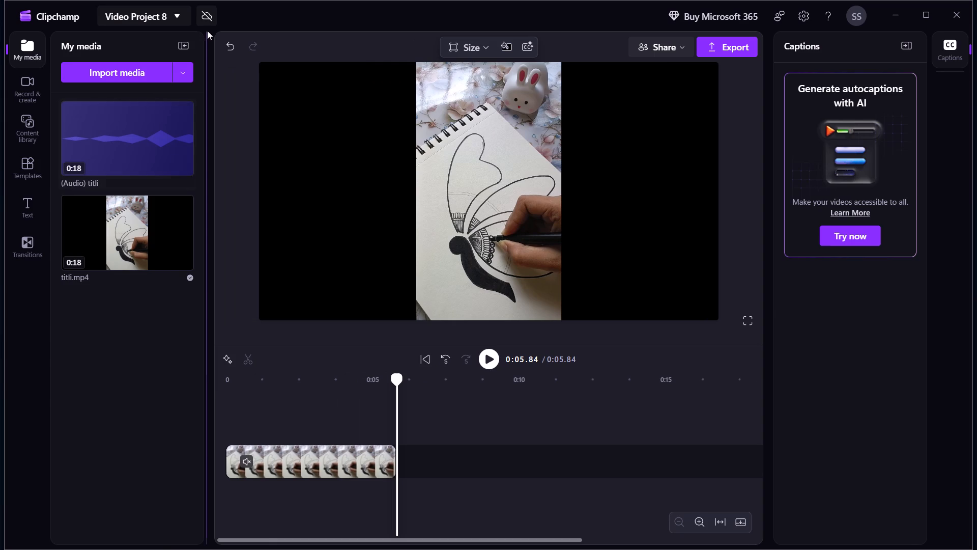
{"action": "left_click", "coordinate": [146, 68]}
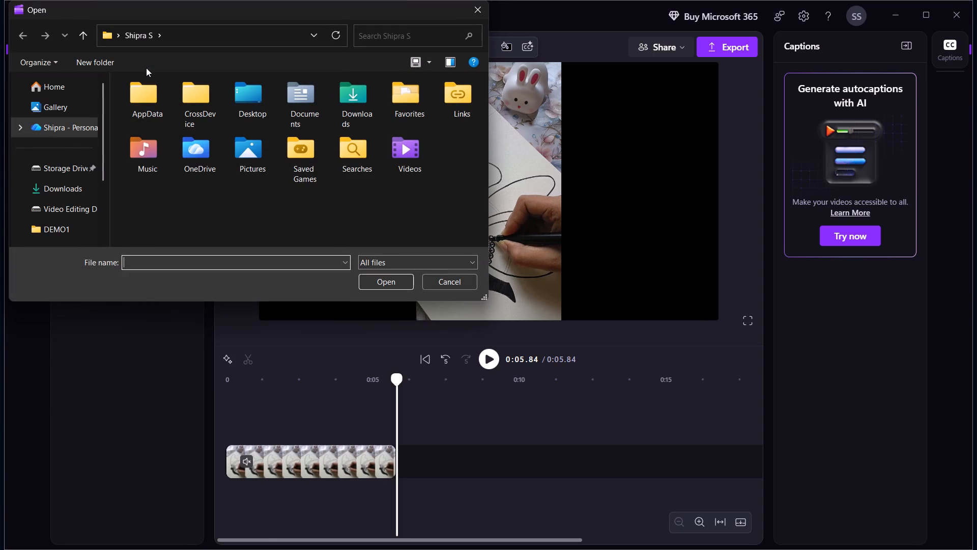
{"action": "left_click", "coordinate": [61, 206]}
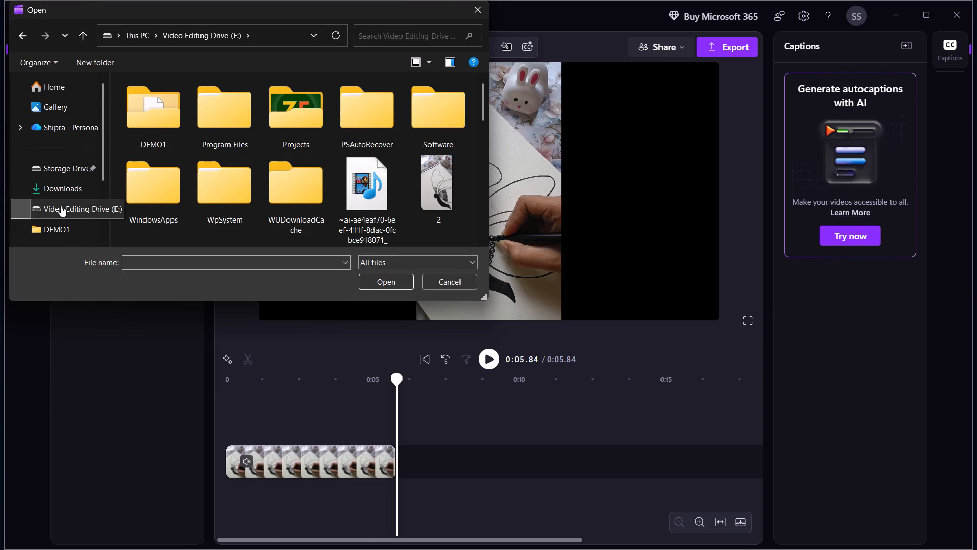
{"action": "left_click", "coordinate": [416, 166]}
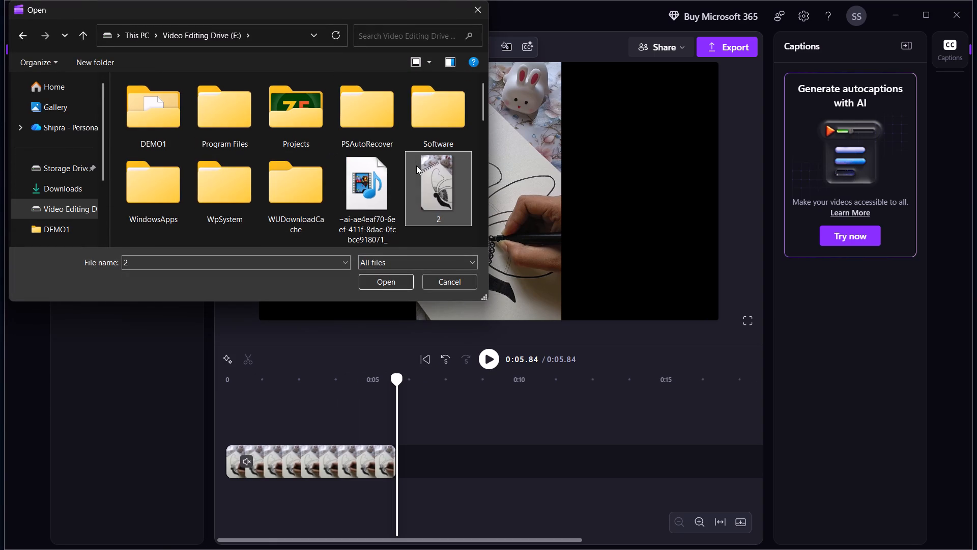
{"action": "left_click", "coordinate": [389, 279]}
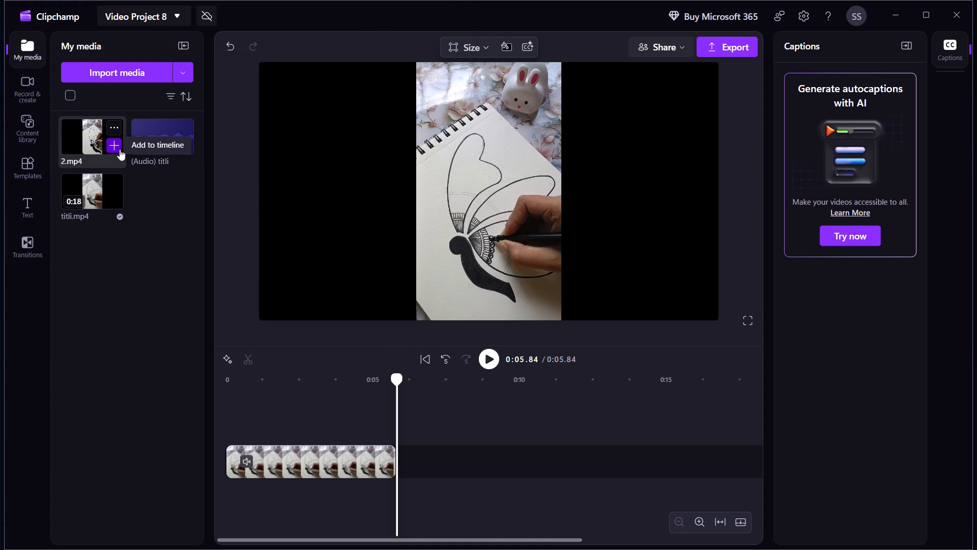
Add 2.mp4 to the timeline directly after the titli.mp4 clip.
{"action": "left_click", "coordinate": [120, 149]}
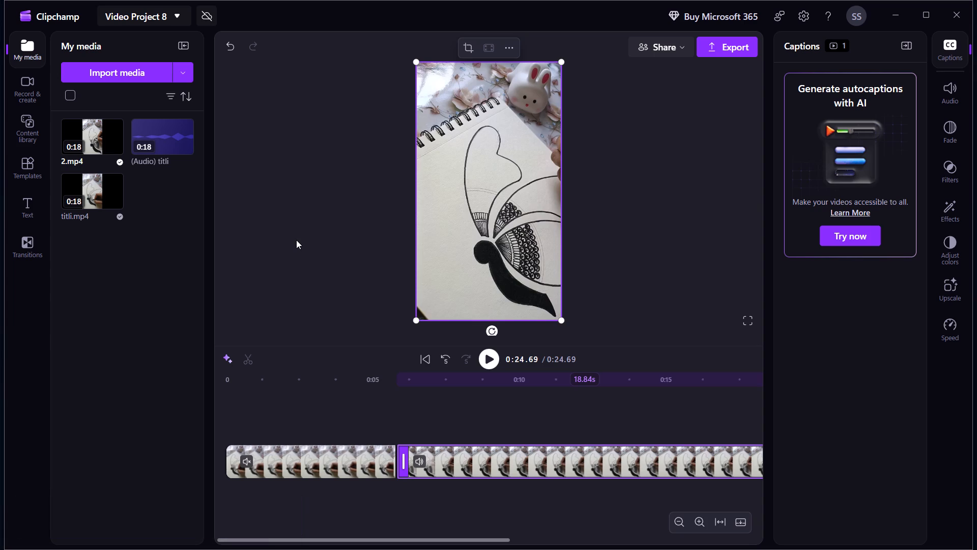
Play back the two joined clips and examine the transition from titli.mp4 into 2.mp4.
{"action": "key", "text": "space"}
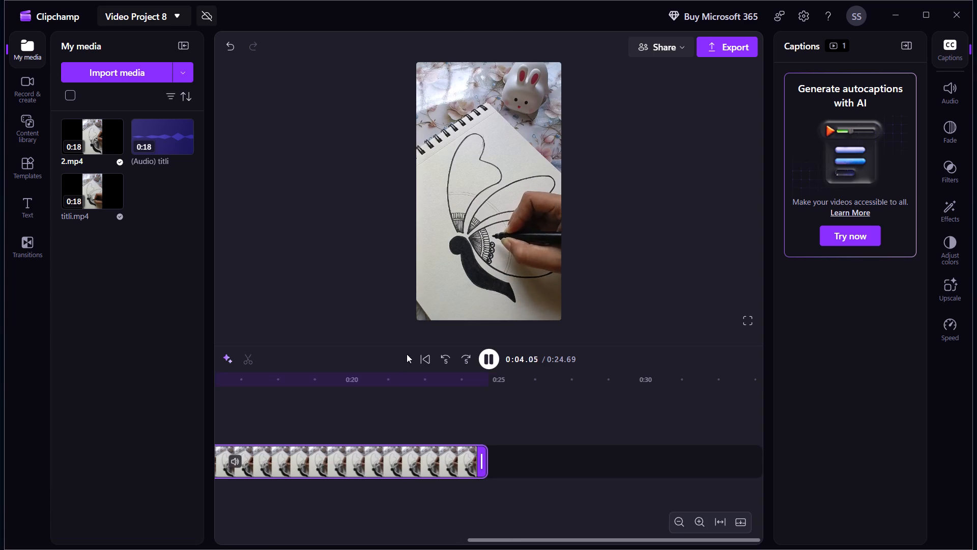
{"action": "scroll", "coordinate": [419, 419], "scroll_direction": "right", "scroll_amount": 4}
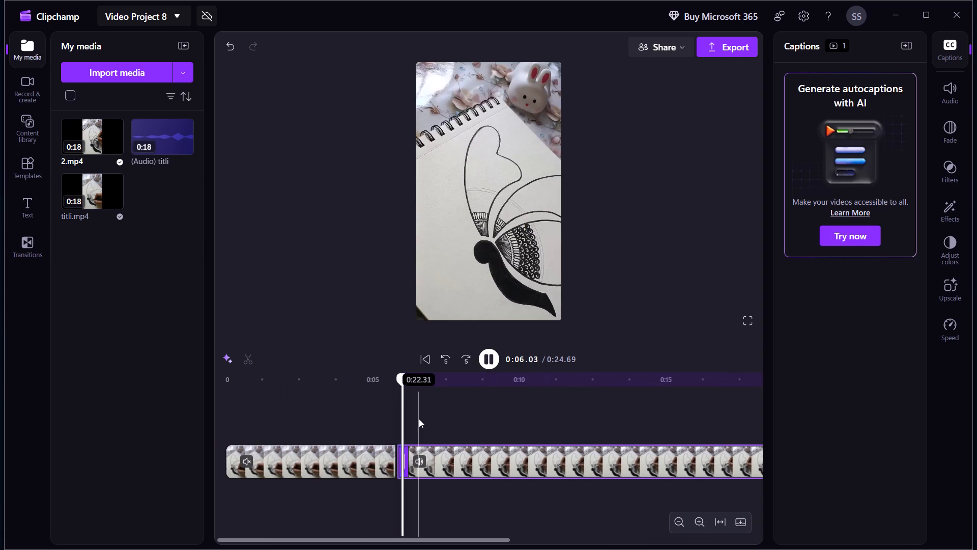
{"action": "scroll", "coordinate": [419, 419], "scroll_direction": "right", "scroll_amount": 1}
{"action": "left_click_drag", "start_coordinate": [441, 540], "coordinate": [454, 540]}
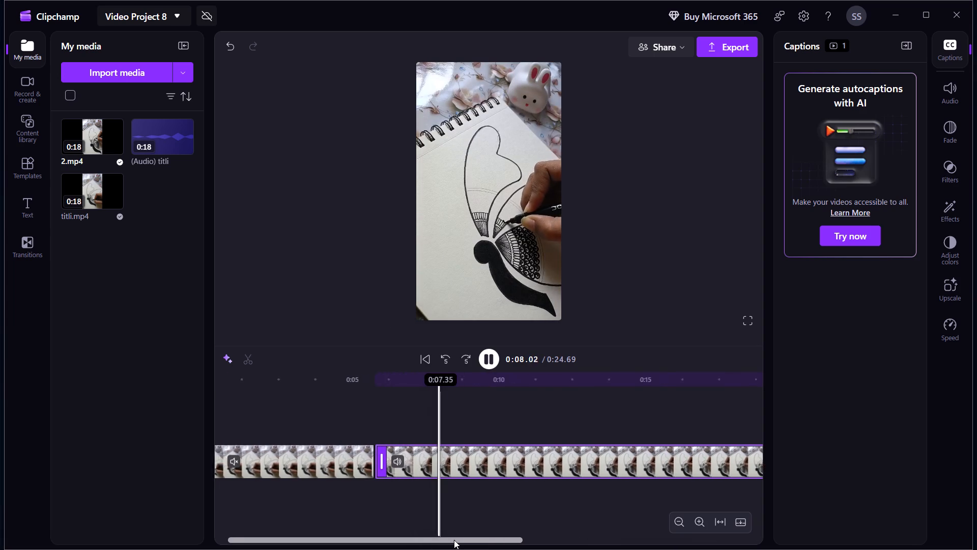
{"action": "left_click_drag", "start_coordinate": [454, 540], "coordinate": [468, 543]}
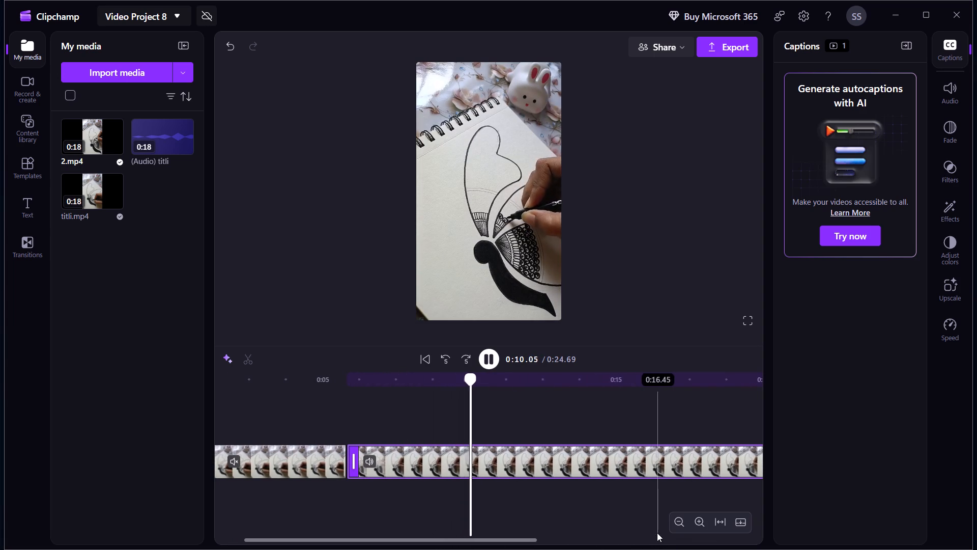
{"action": "scroll", "coordinate": [585, 466], "scroll_direction": "down", "scroll_amount": 1}
{"action": "left_click", "coordinate": [487, 364]}
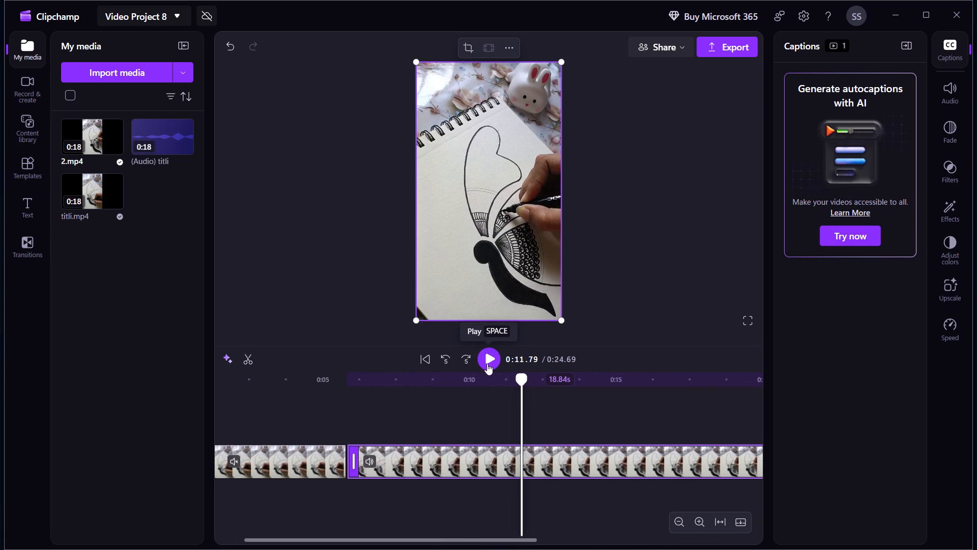
{"action": "left_click_drag", "start_coordinate": [519, 380], "coordinate": [334, 425]}
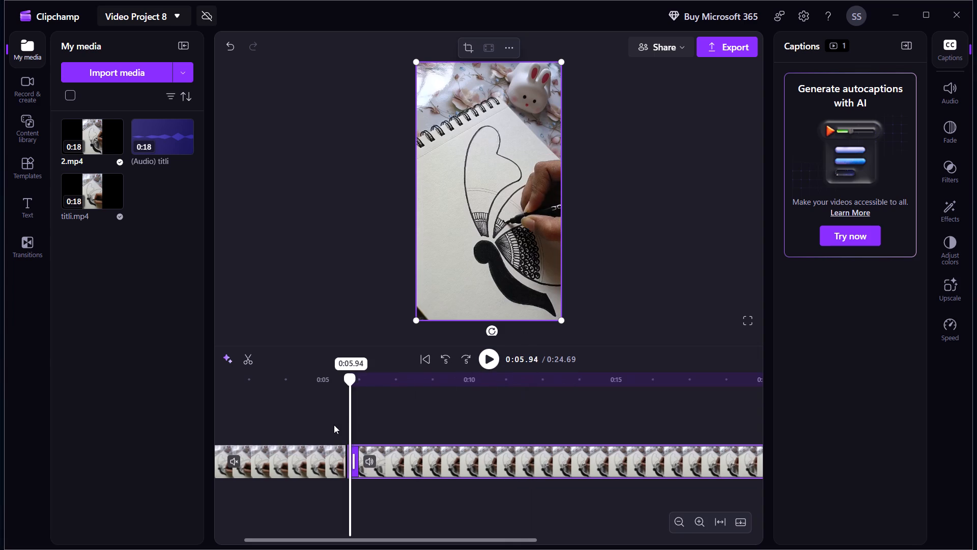
{"action": "left_click_drag", "start_coordinate": [334, 425], "coordinate": [322, 427]}
{"action": "scroll", "coordinate": [611, 546], "scroll_direction": "up", "scroll_amount": 1, "text": "ctrl"}
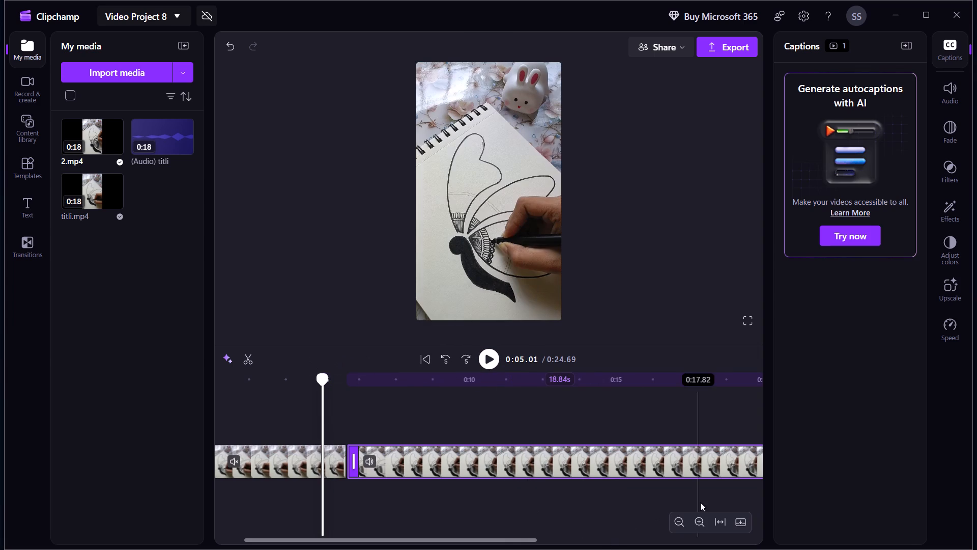
{"action": "left_click", "coordinate": [721, 522]}
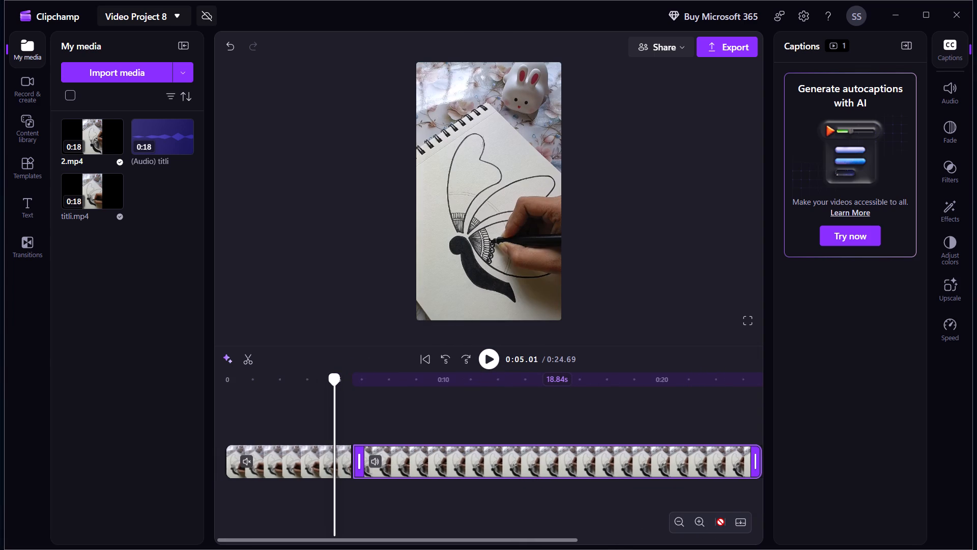
{"action": "left_click", "coordinate": [721, 522]}
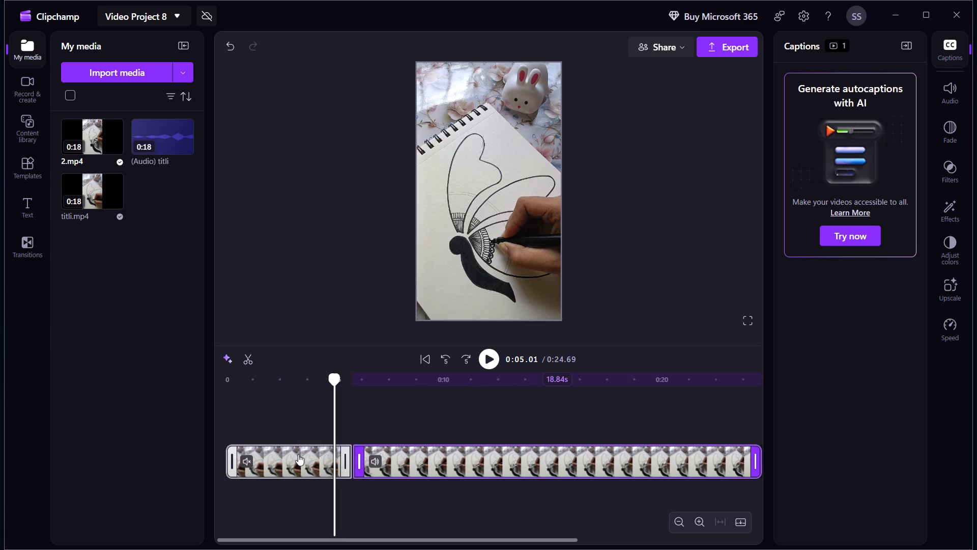
Trim the start of the 2.mp4 clip to the 0:08.16 mark, leaving 16.67 s, and delete the gap before it.
{"action": "key", "text": "space"}
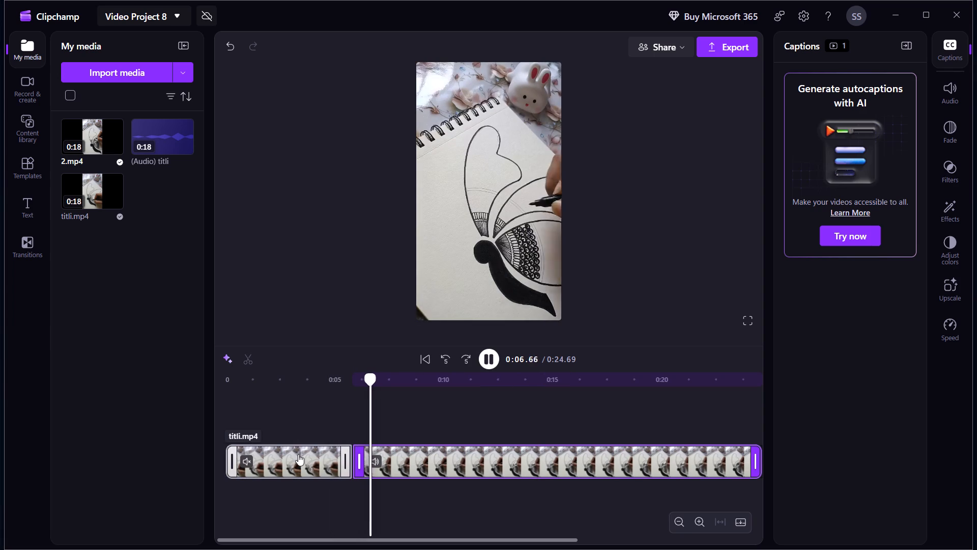
{"action": "key", "text": "space"}
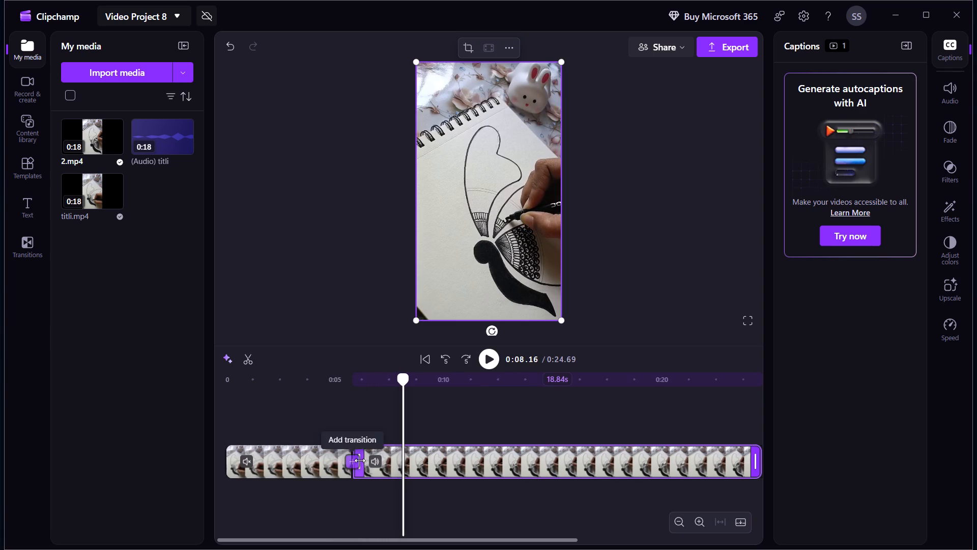
{"action": "left_click_drag", "start_coordinate": [360, 460], "coordinate": [371, 462]}
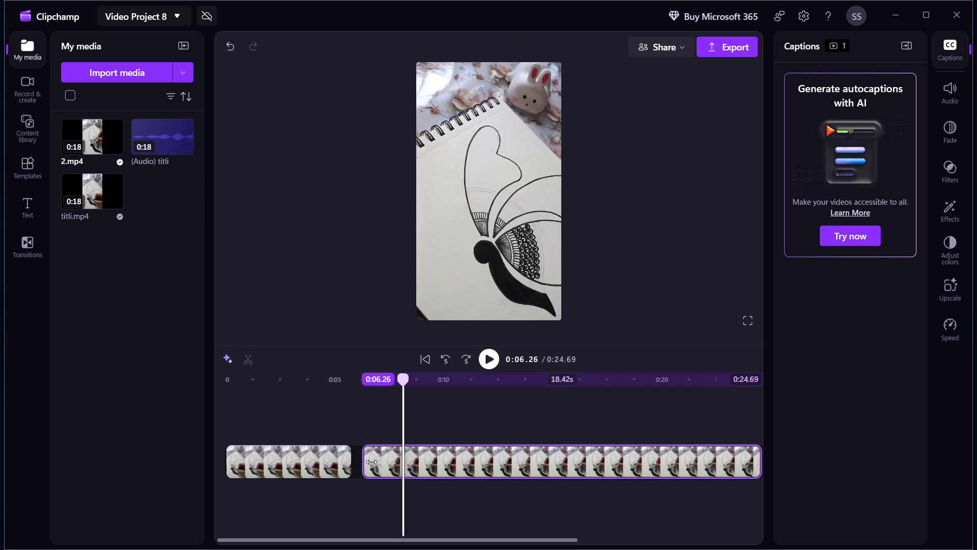
{"action": "left_click_drag", "start_coordinate": [371, 462], "coordinate": [408, 471]}
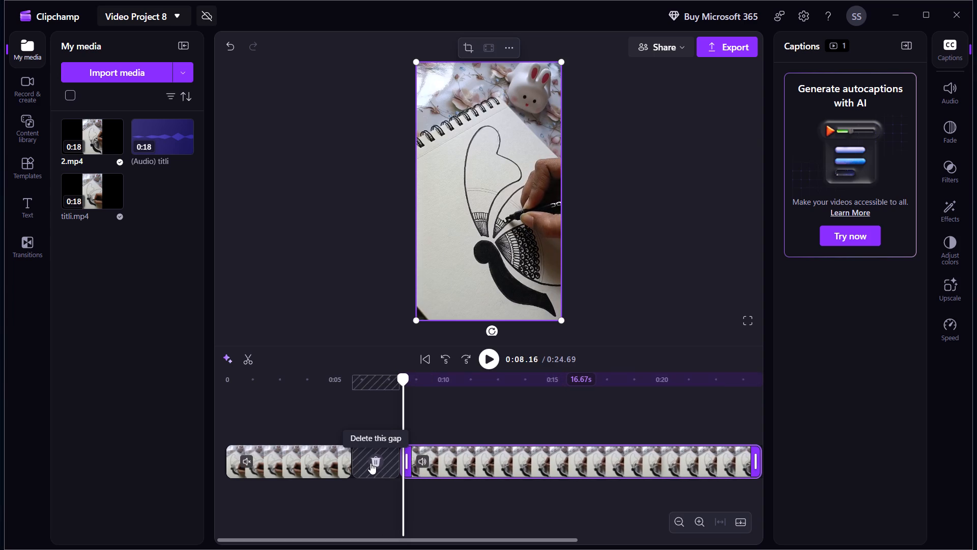
{"action": "left_click", "coordinate": [370, 463]}
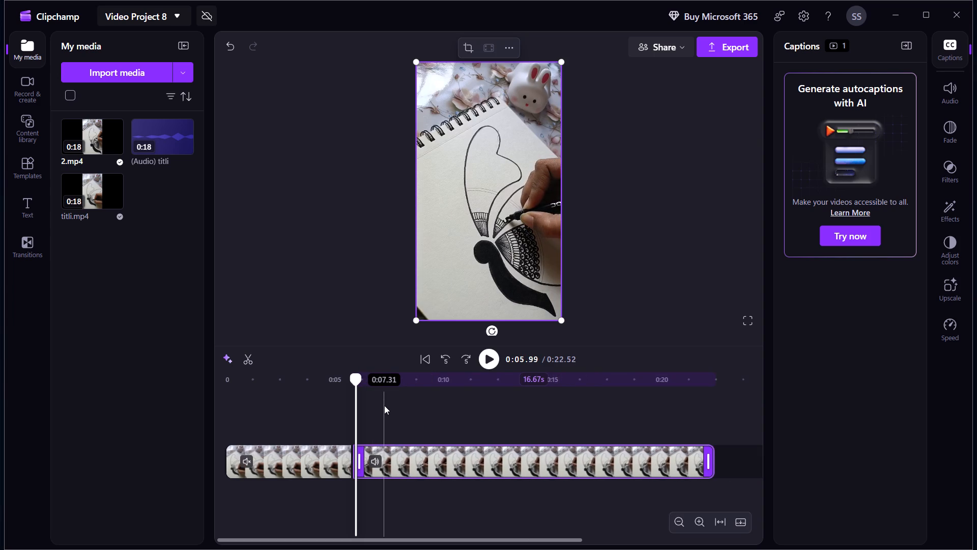
Preview the 2.mp4 clip and trim its end back to about 0:09.99, leaving 4.15 s.
{"action": "key", "text": "space"}
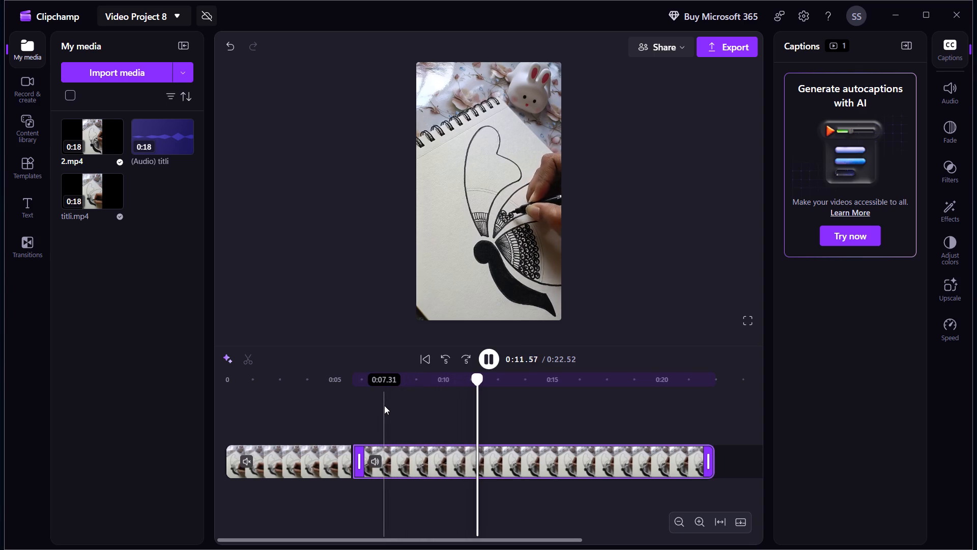
{"action": "key", "text": "space"}
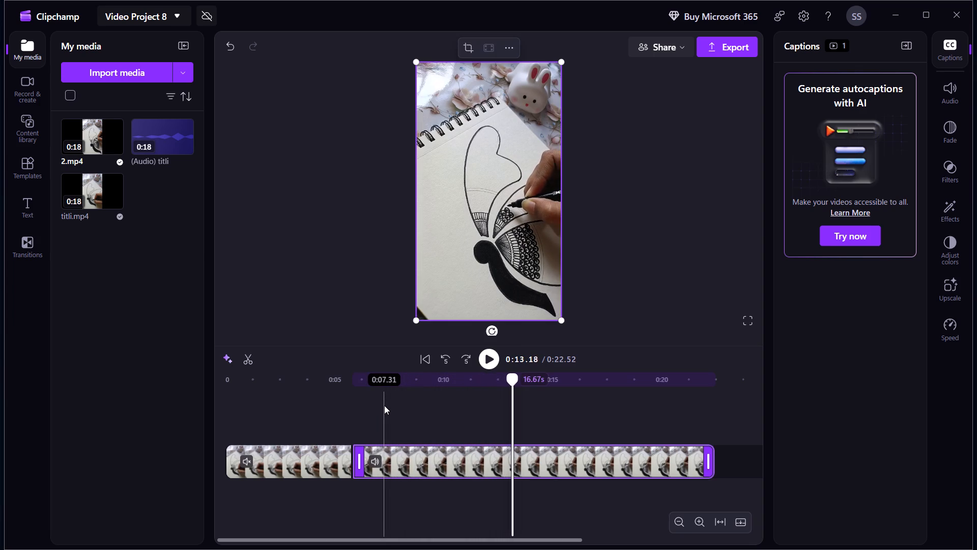
{"action": "key", "text": "space"}
{"action": "key", "text": "space"}
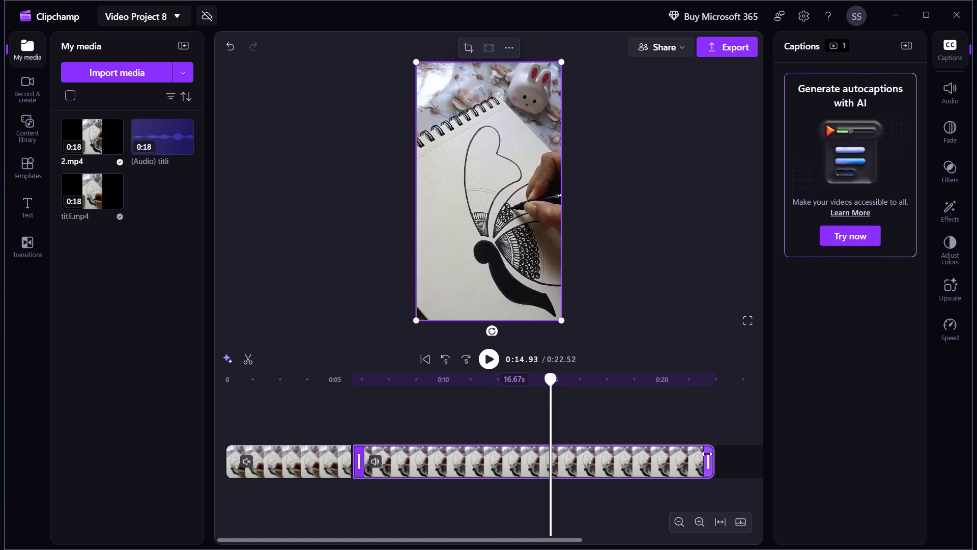
{"action": "left_click_drag", "start_coordinate": [707, 454], "coordinate": [499, 478]}
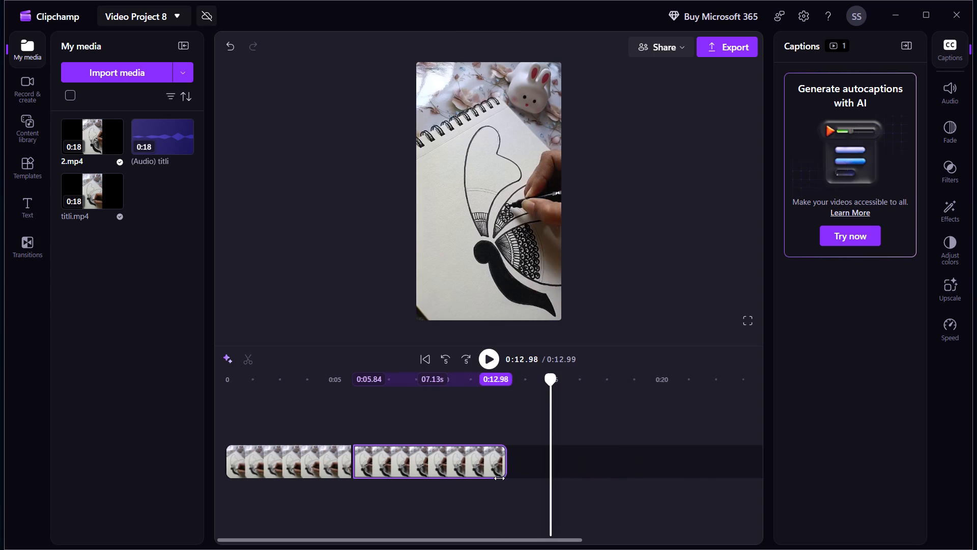
{"action": "left_click_drag", "start_coordinate": [499, 478], "coordinate": [478, 485]}
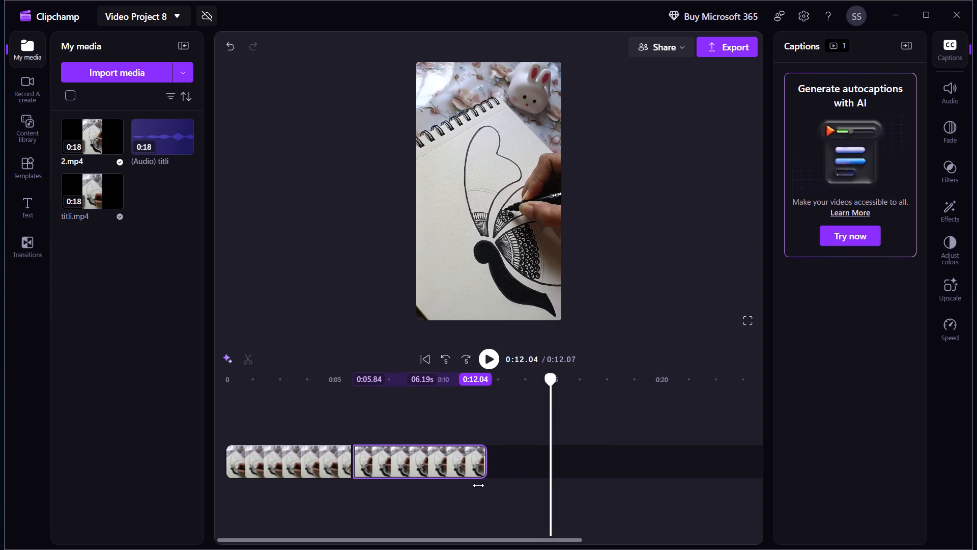
{"action": "left_click_drag", "start_coordinate": [478, 485], "coordinate": [453, 492]}
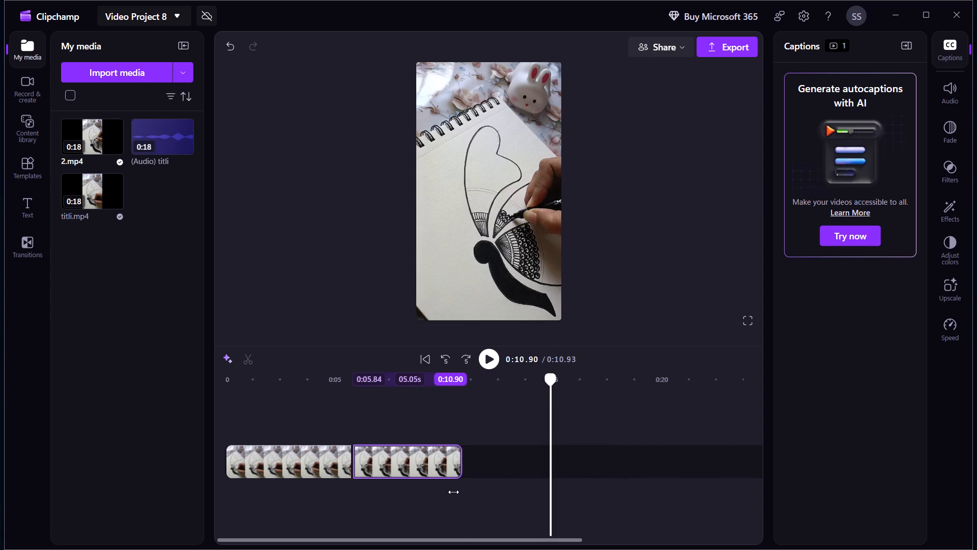
{"action": "left_click_drag", "start_coordinate": [453, 492], "coordinate": [434, 493]}
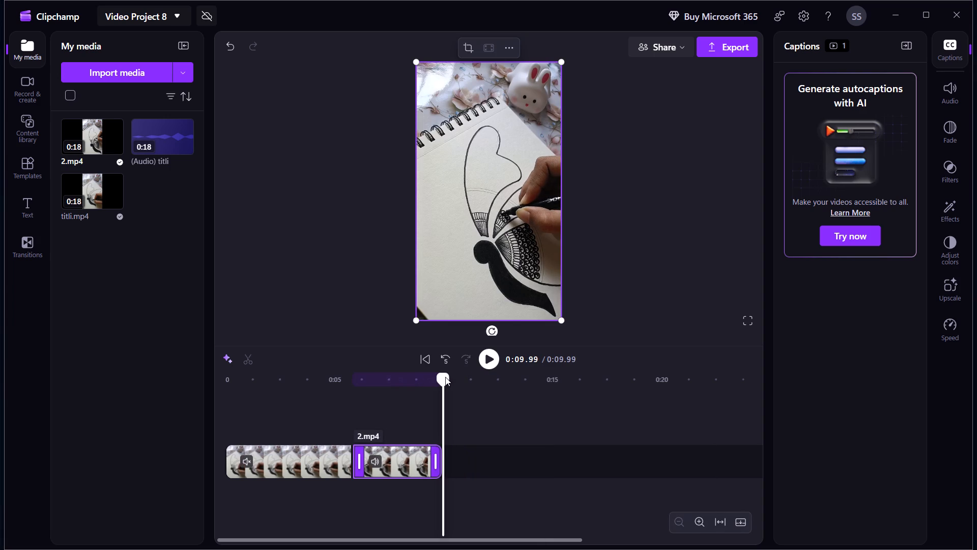
Play the edited sequence from the start and mute the 2.mp4 clip's audio.
{"action": "left_click_drag", "start_coordinate": [445, 377], "coordinate": [142, 487]}
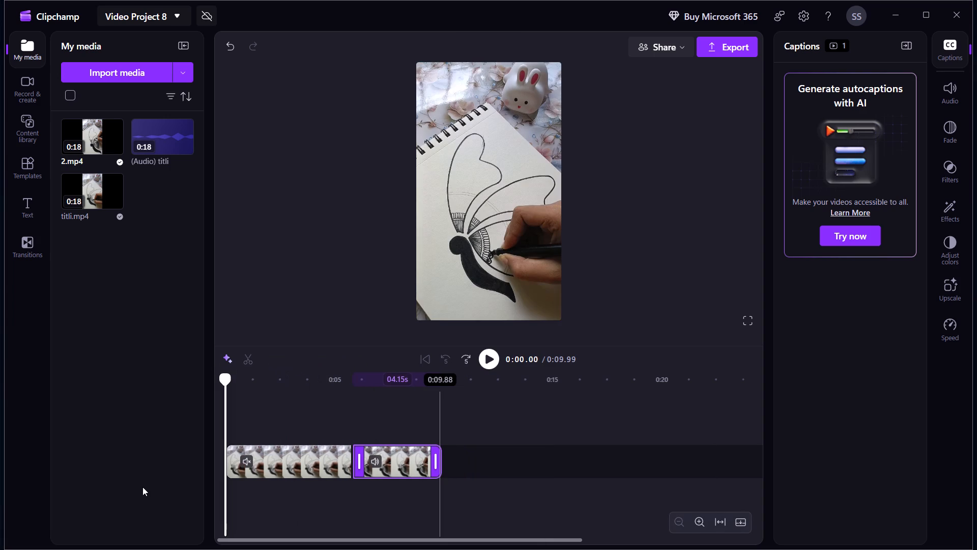
{"action": "key", "text": "space"}
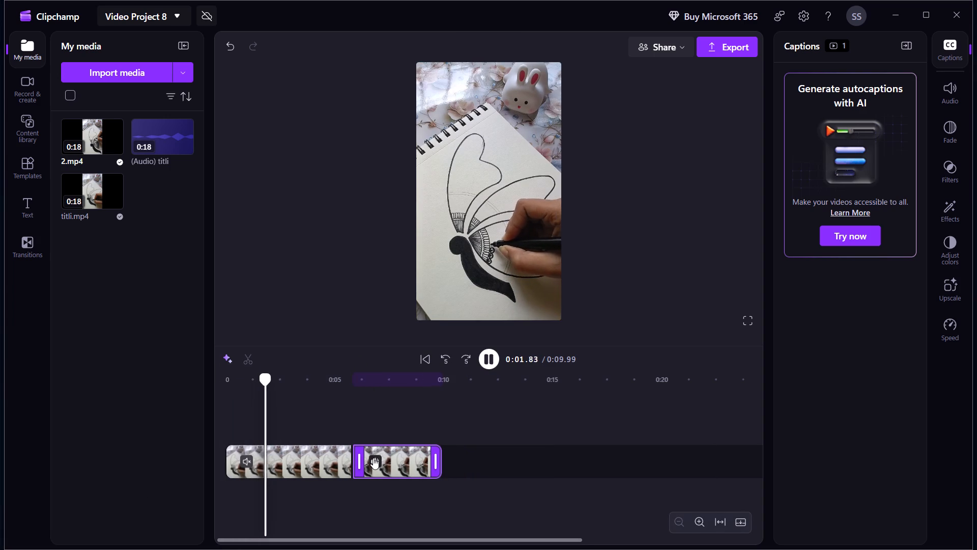
{"action": "left_click", "coordinate": [373, 458]}
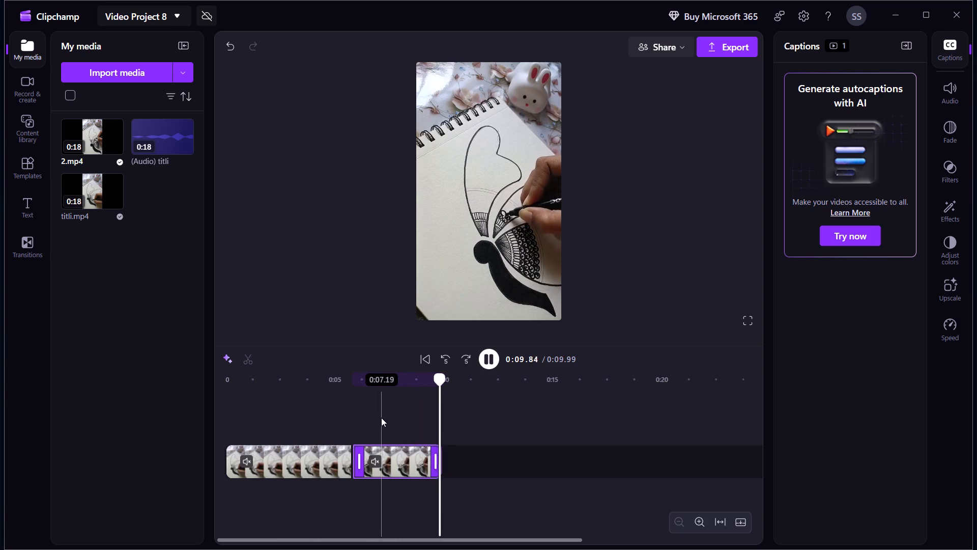
Speed up the titli.mp4 clip on the timeline to 2.25x.
{"action": "left_click", "coordinate": [318, 423]}
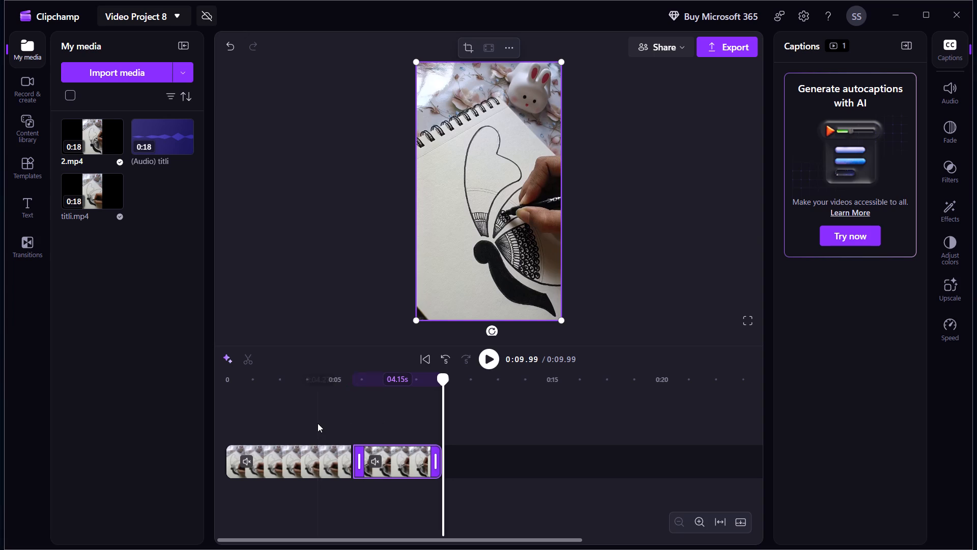
{"action": "left_click", "coordinate": [327, 460]}
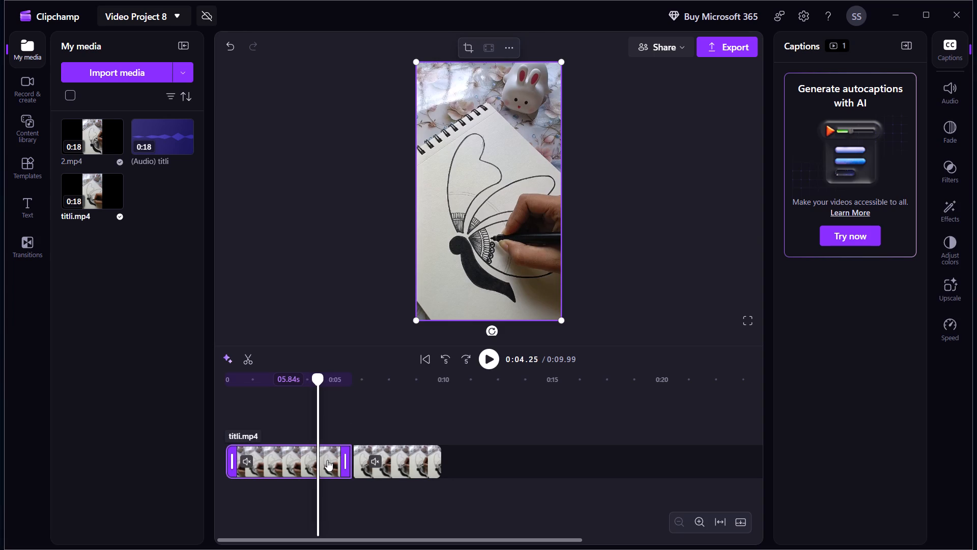
{"action": "left_click", "coordinate": [509, 46]}
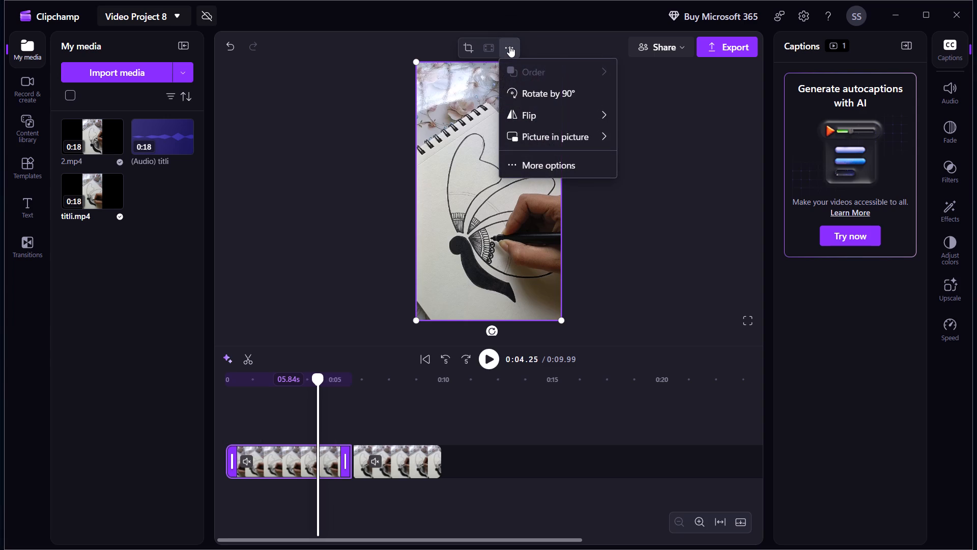
{"action": "left_click", "coordinate": [548, 161]}
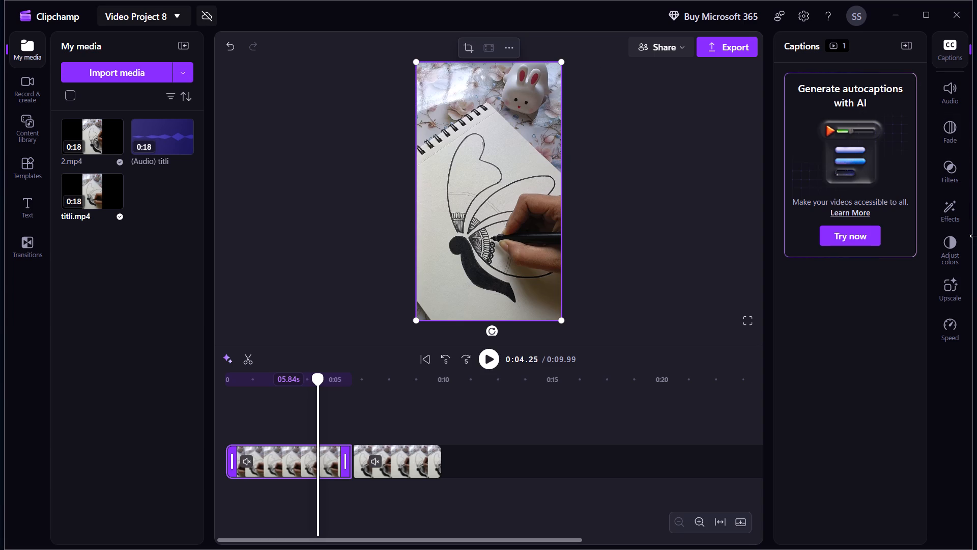
{"action": "left_click", "coordinate": [962, 325]}
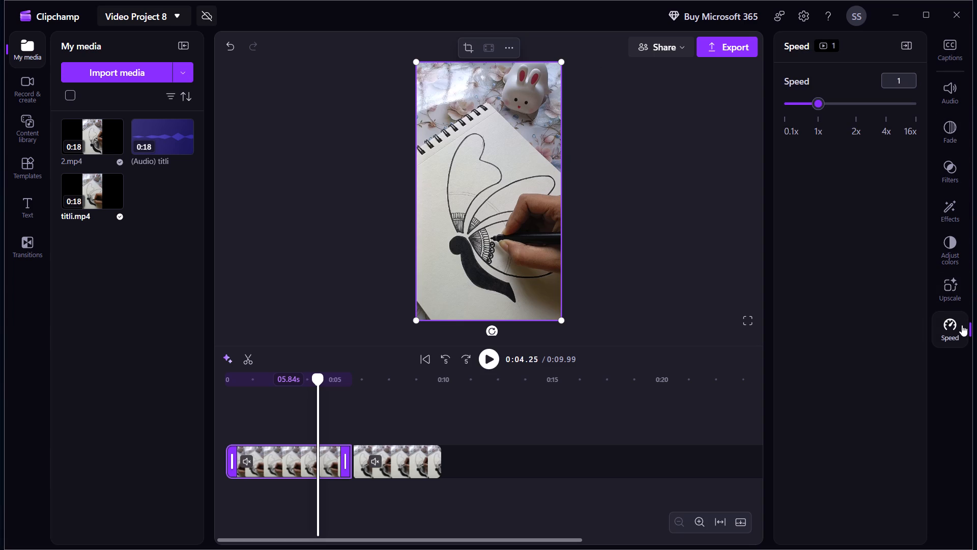
{"action": "left_click", "coordinate": [859, 103]}
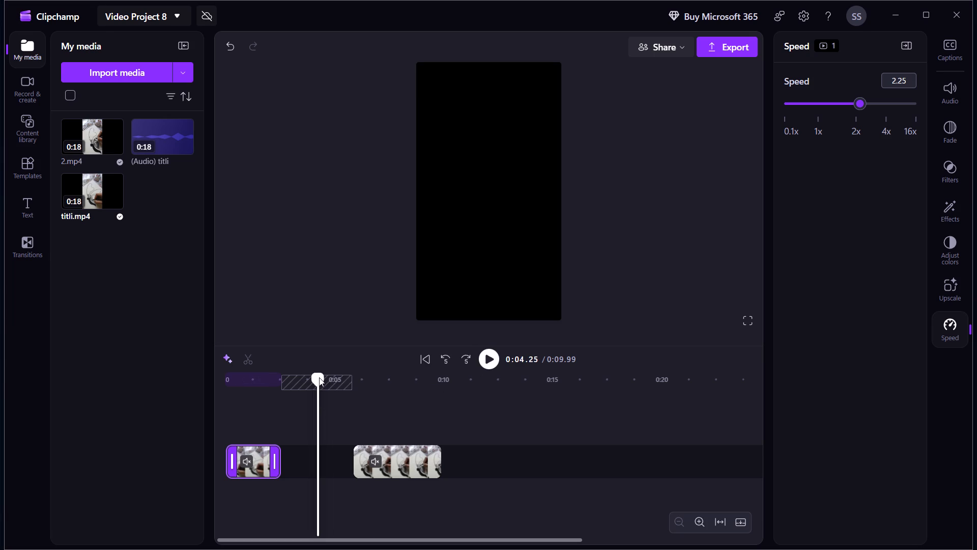
Play the sequence from the start and delete the gap between the titli.mp4 and 2.mp4 clips.
{"action": "left_click_drag", "start_coordinate": [319, 377], "coordinate": [225, 414]}
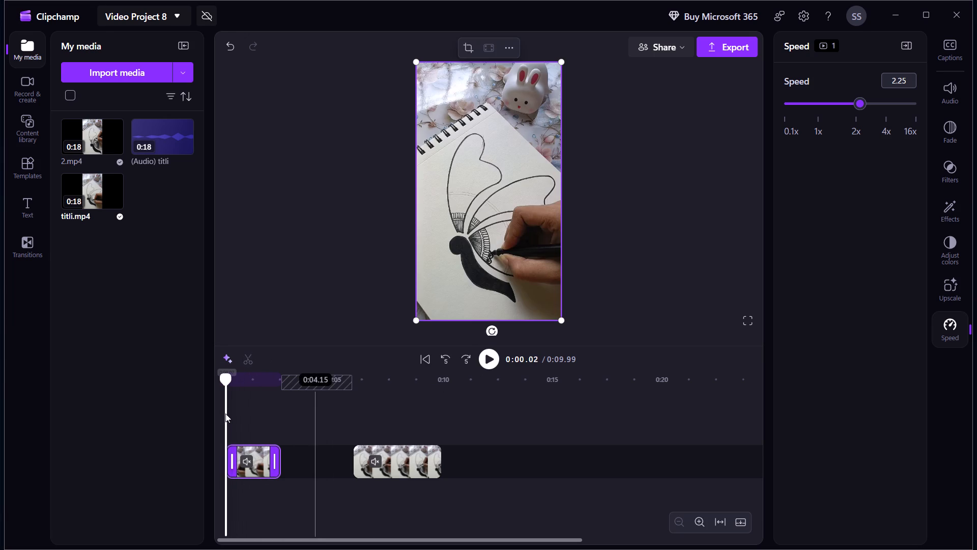
{"action": "key", "text": "space"}
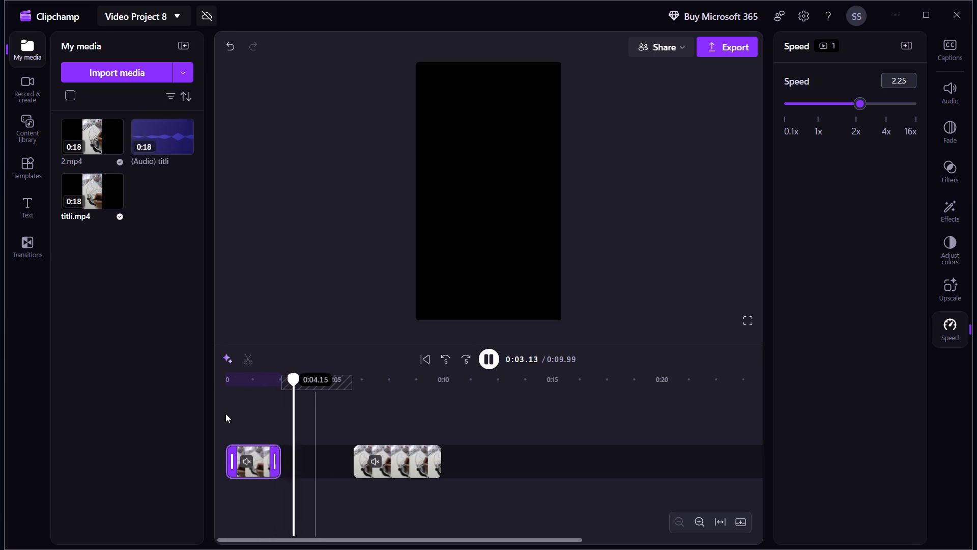
{"action": "left_click", "coordinate": [301, 459]}
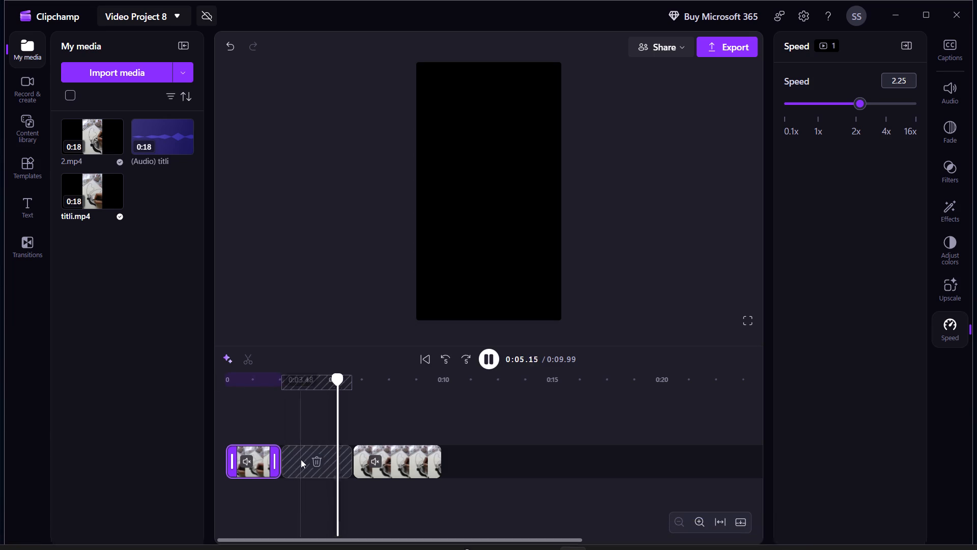
{"action": "left_click", "coordinate": [316, 459]}
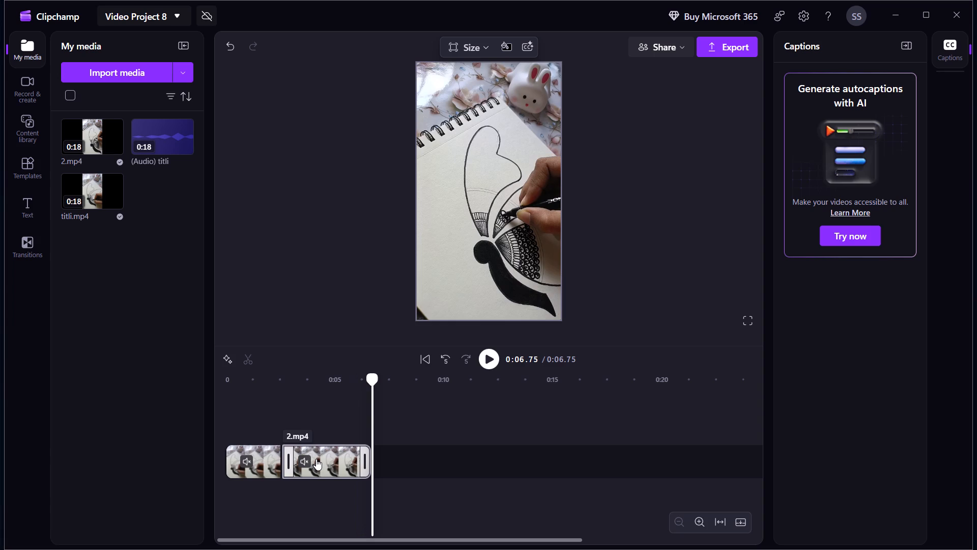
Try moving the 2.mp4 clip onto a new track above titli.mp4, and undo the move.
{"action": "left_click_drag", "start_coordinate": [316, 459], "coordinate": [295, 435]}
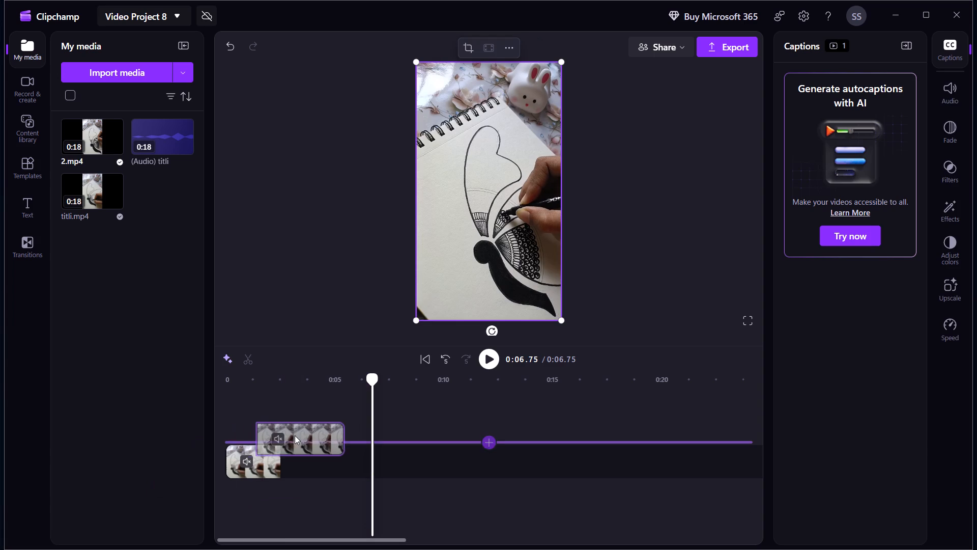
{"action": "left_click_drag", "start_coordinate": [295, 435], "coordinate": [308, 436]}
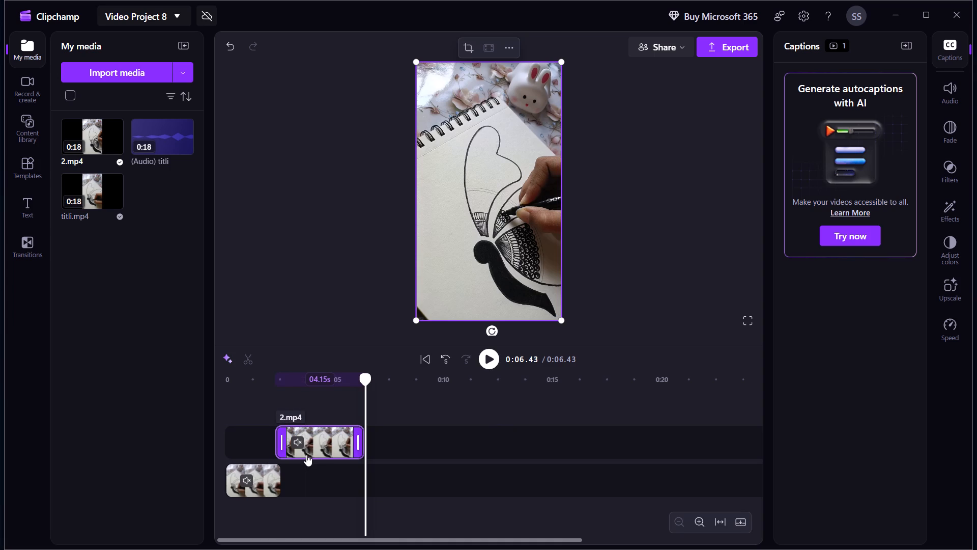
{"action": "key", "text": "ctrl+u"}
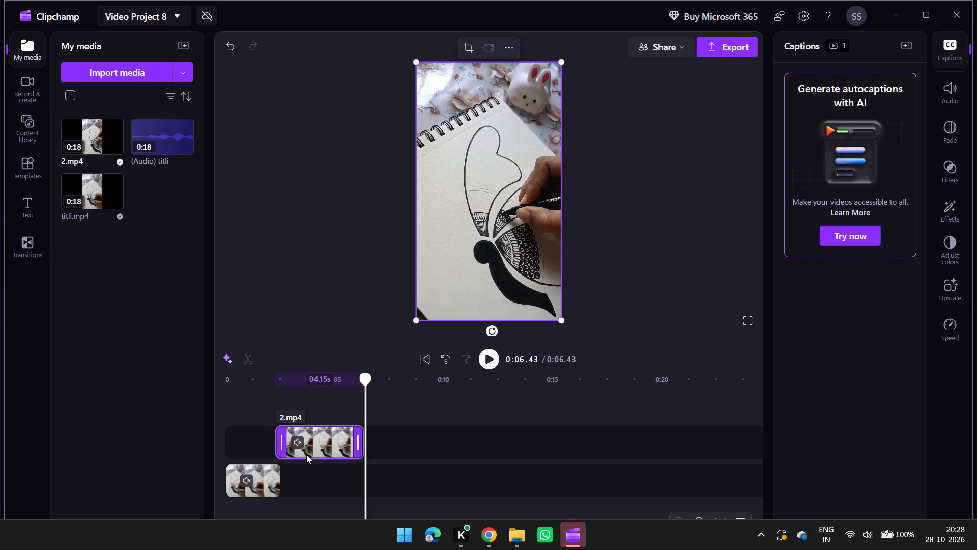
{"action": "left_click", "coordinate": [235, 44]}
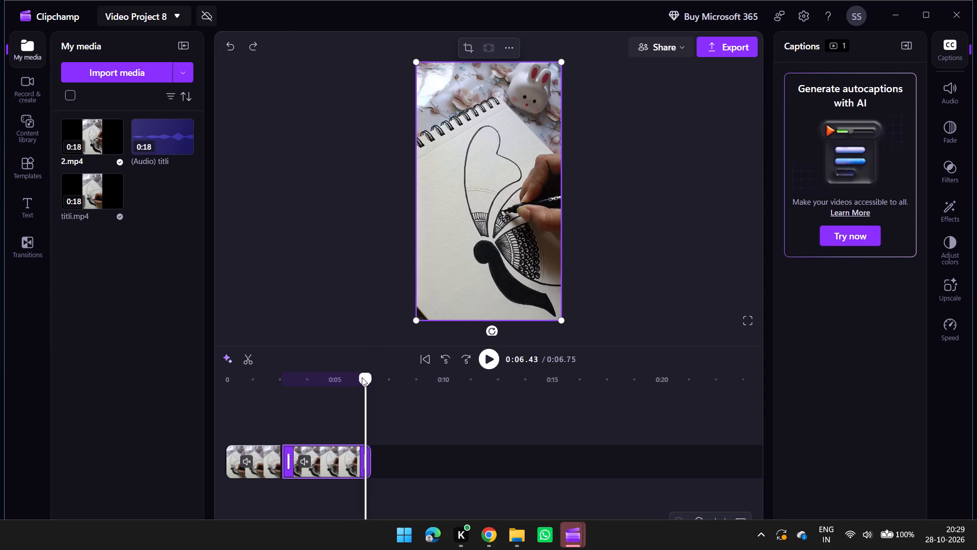
Play the sequence from the start to its end to check the sped-up titli.mp4 clip followed by 2.mp4.
{"action": "left_click_drag", "start_coordinate": [363, 380], "coordinate": [219, 392]}
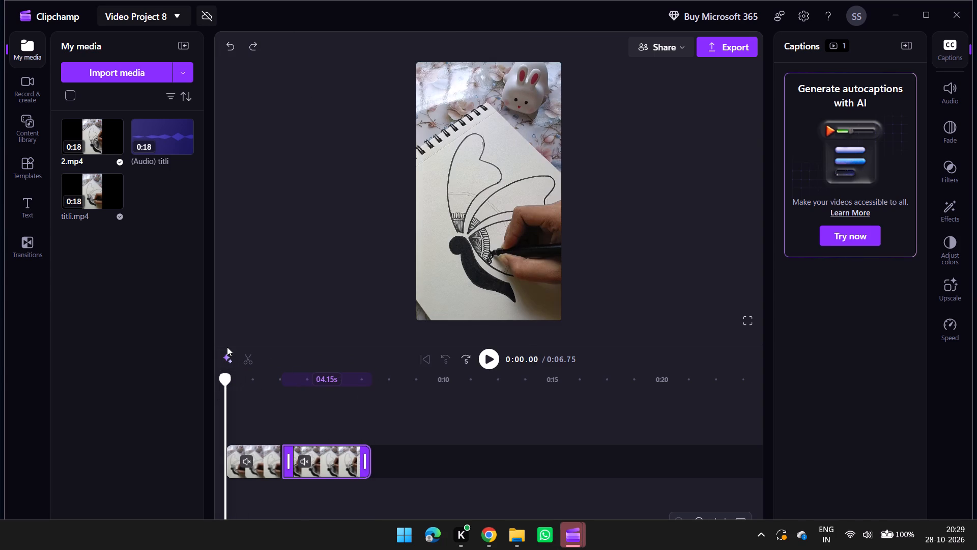
{"action": "key", "text": "space"}
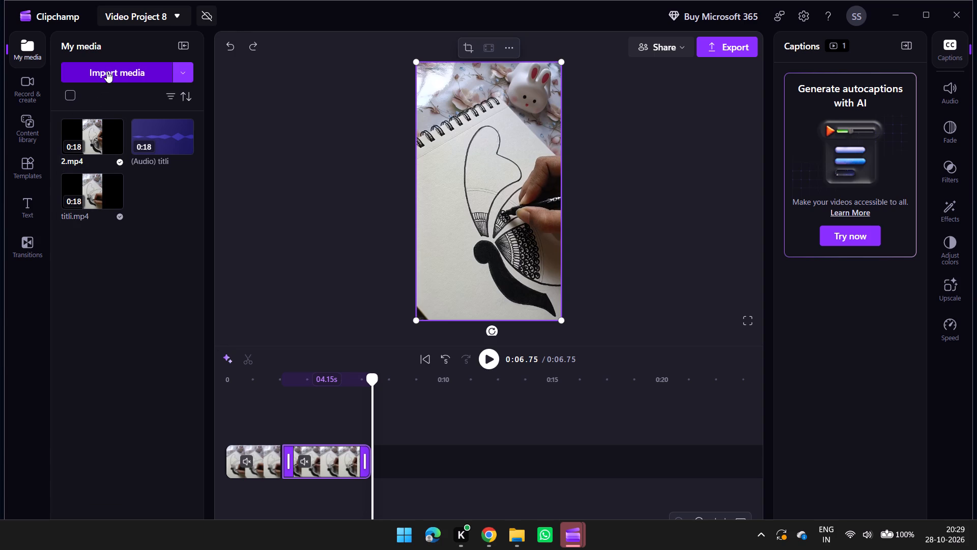
Import video 3 from the Video Editing Drive (E:) and add it to the timeline after the 2.mp4 clip.
{"action": "left_click", "coordinate": [107, 71]}
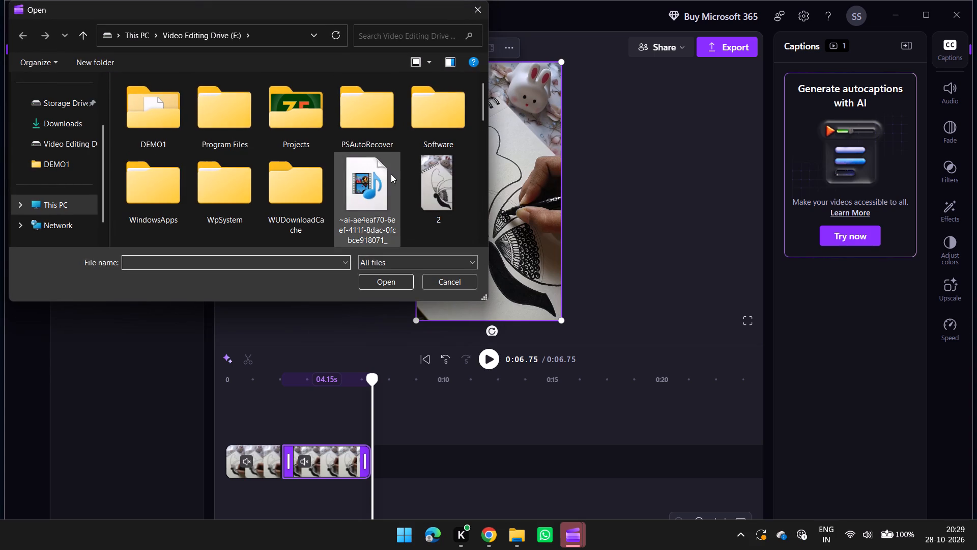
{"action": "scroll", "coordinate": [391, 174], "scroll_direction": "down", "scroll_amount": 1}
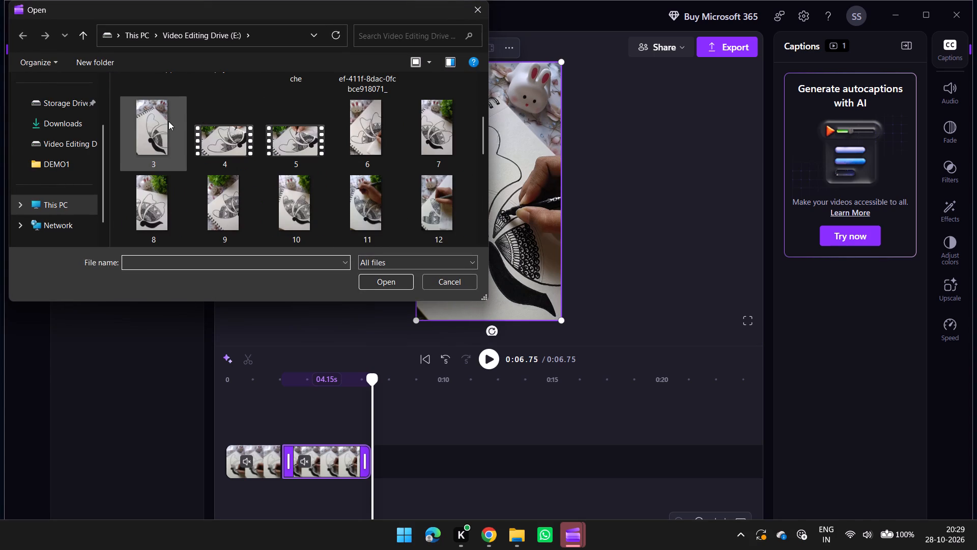
{"action": "left_click", "coordinate": [168, 121]}
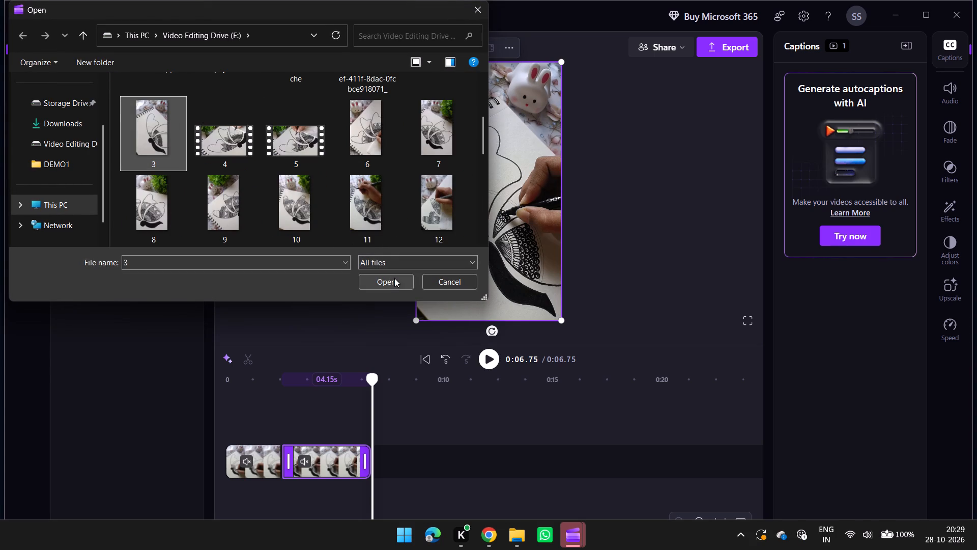
{"action": "left_click", "coordinate": [394, 278]}
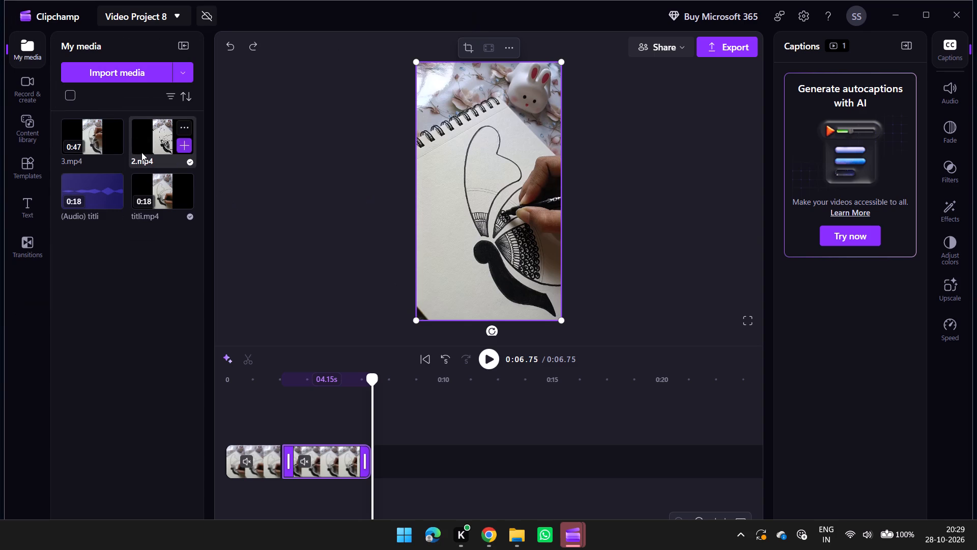
{"action": "left_click", "coordinate": [112, 142]}
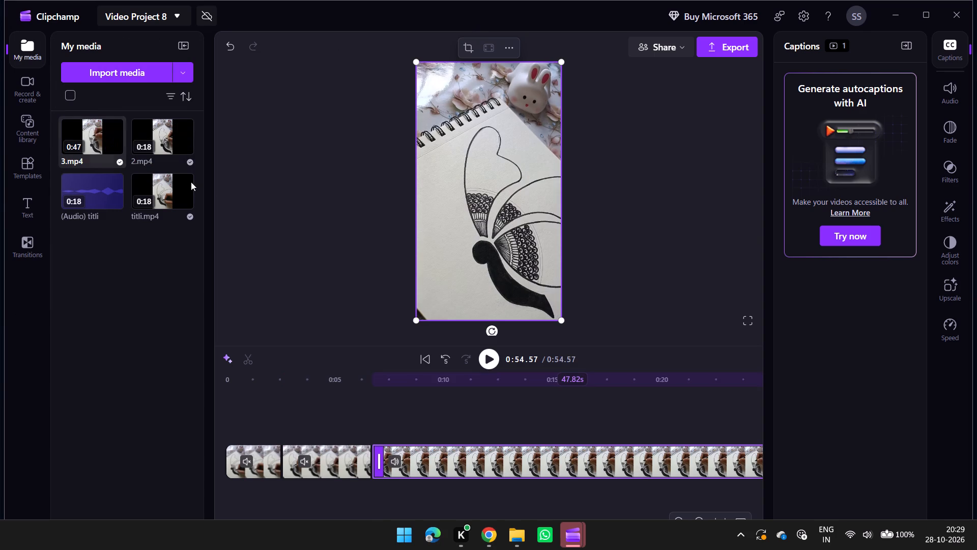
Preview the 3.mp4 clip, and remove the 2.mp4 clip from the timeline together with the gap it leaves.
{"action": "key", "text": "space"}
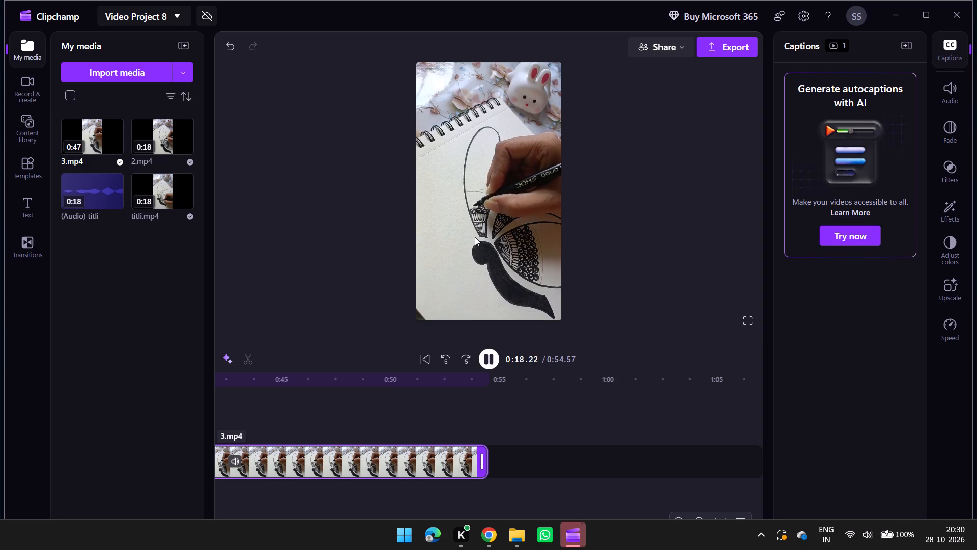
{"action": "scroll", "coordinate": [425, 414], "scroll_direction": "right", "scroll_amount": 3}
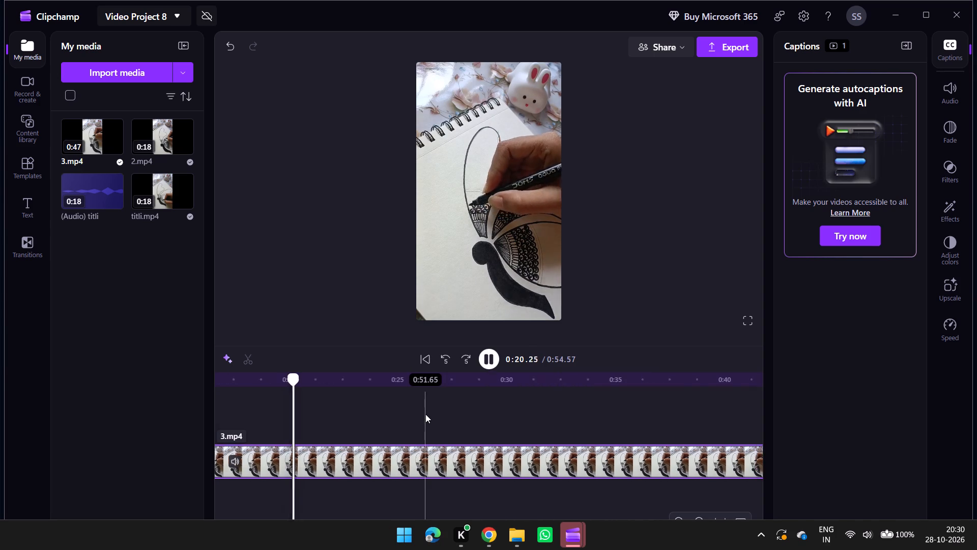
{"action": "scroll", "coordinate": [425, 414], "scroll_direction": "right", "scroll_amount": 3}
{"action": "left_click", "coordinate": [334, 455]}
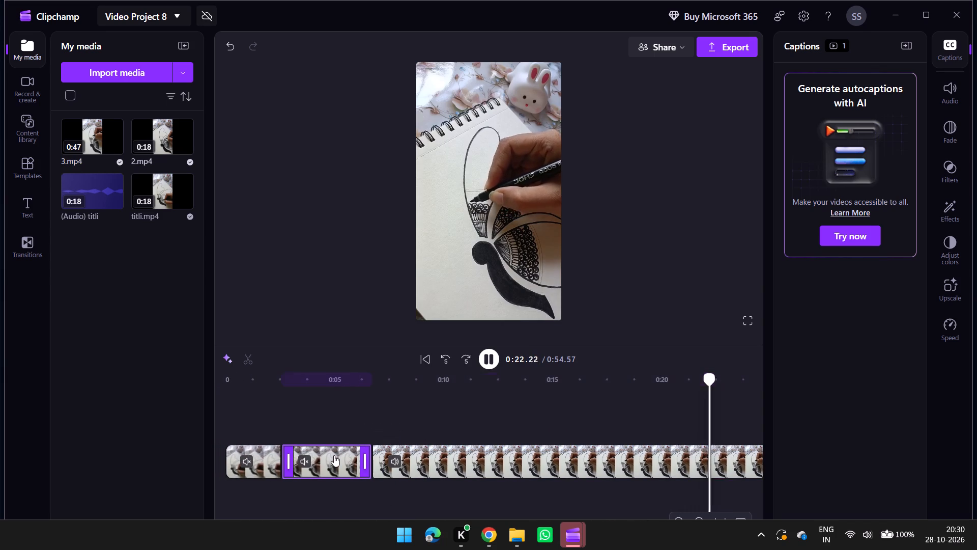
{"action": "key", "text": "Delete"}
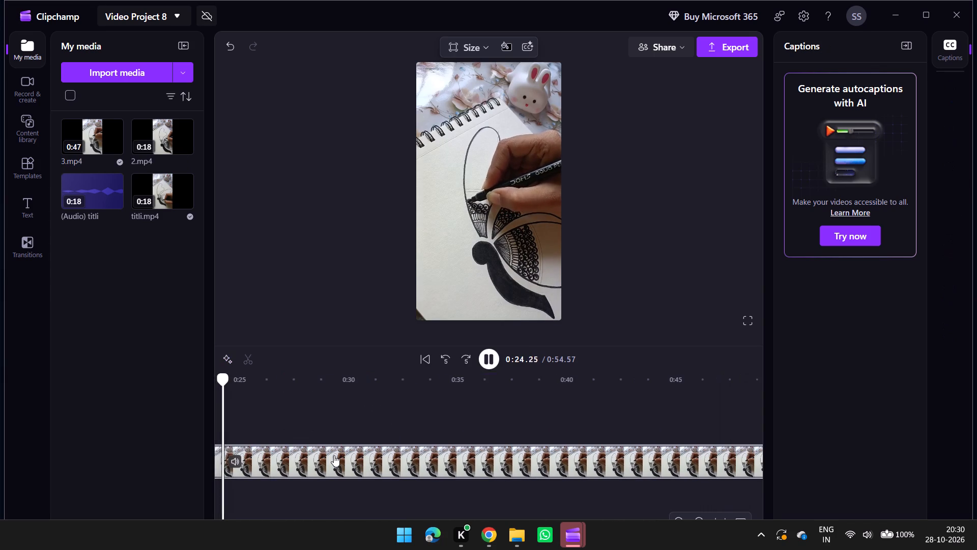
{"action": "scroll", "coordinate": [299, 426], "scroll_direction": "right", "scroll_amount": 6}
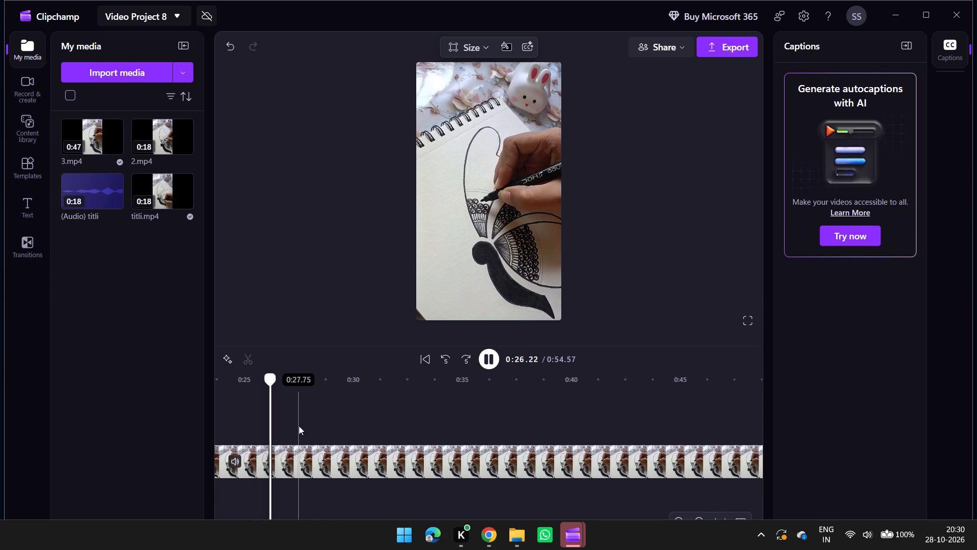
{"action": "scroll", "coordinate": [299, 426], "scroll_direction": "right", "scroll_amount": 5}
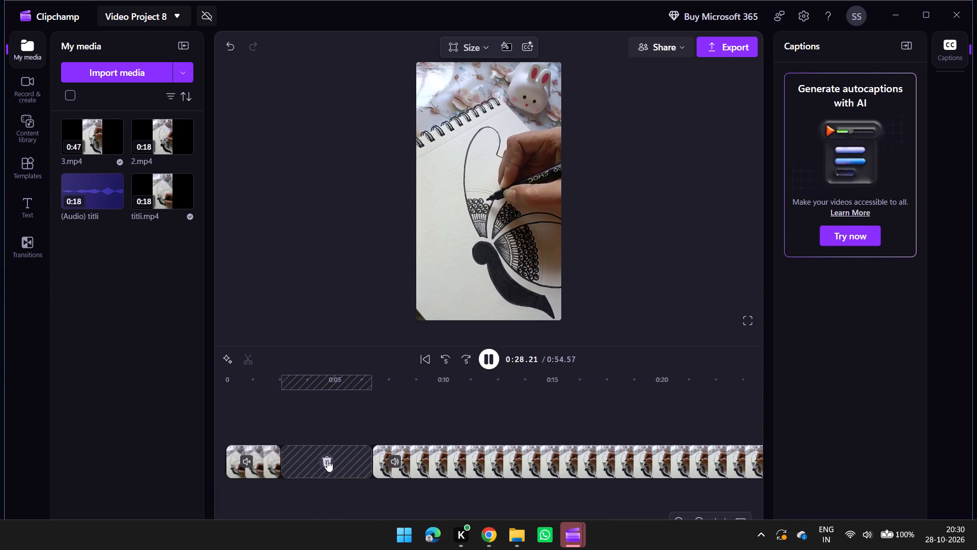
{"action": "left_click", "coordinate": [327, 460]}
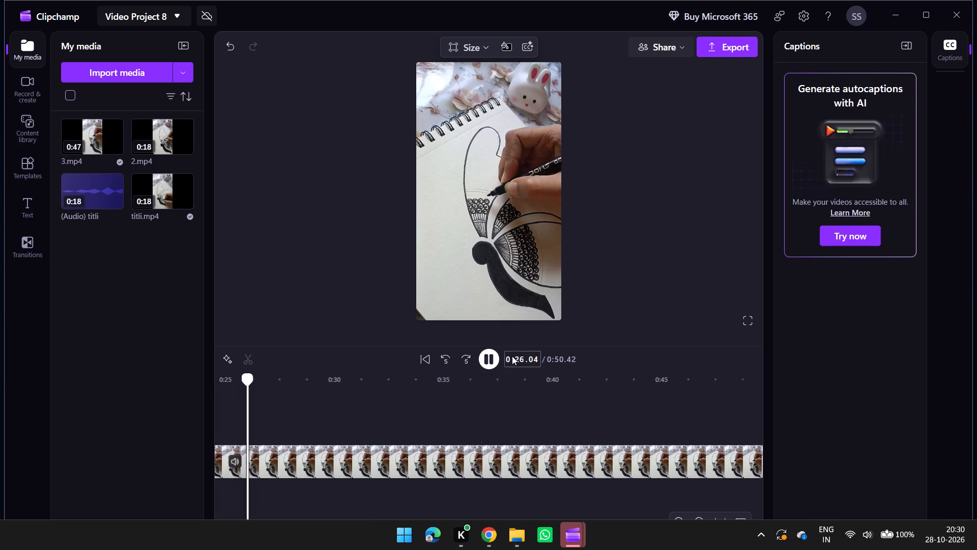
{"action": "left_click", "coordinate": [490, 359]}
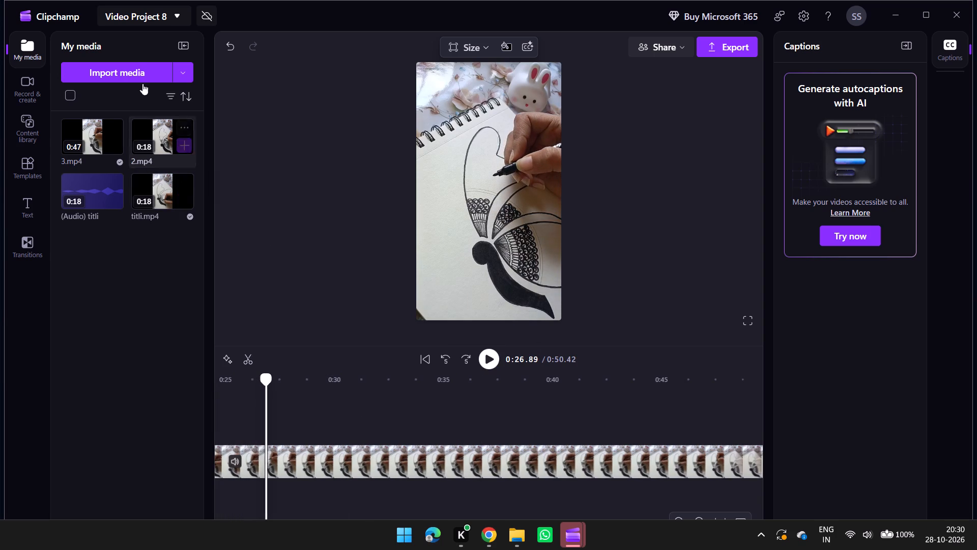
Import video 4 from the Video Editing Drive (E:) and place it on the main track directly after the 3.mp4 clip.
{"action": "left_click", "coordinate": [138, 69]}
{"action": "scroll", "coordinate": [326, 166], "scroll_direction": "down", "scroll_amount": 1}
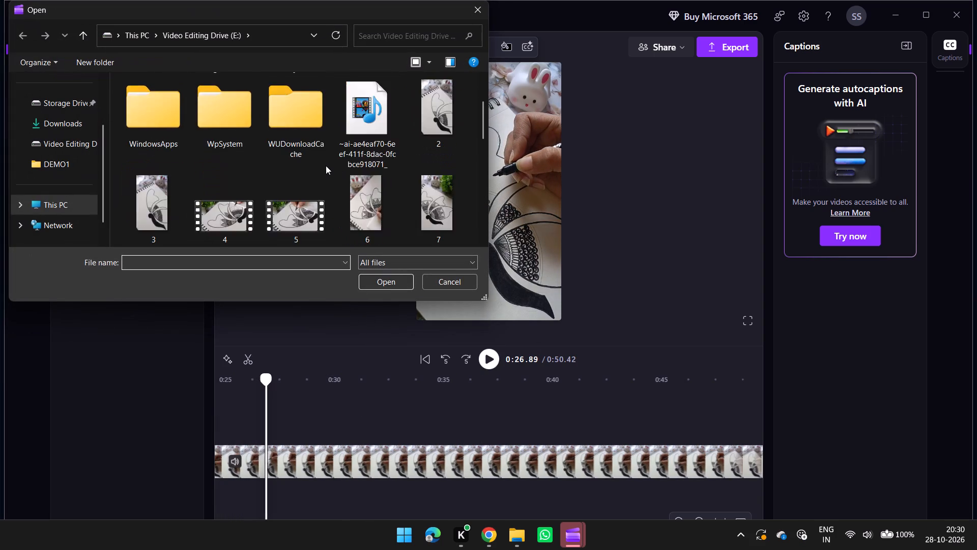
{"action": "scroll", "coordinate": [326, 166], "scroll_direction": "down", "scroll_amount": 1}
{"action": "left_click", "coordinate": [231, 144]}
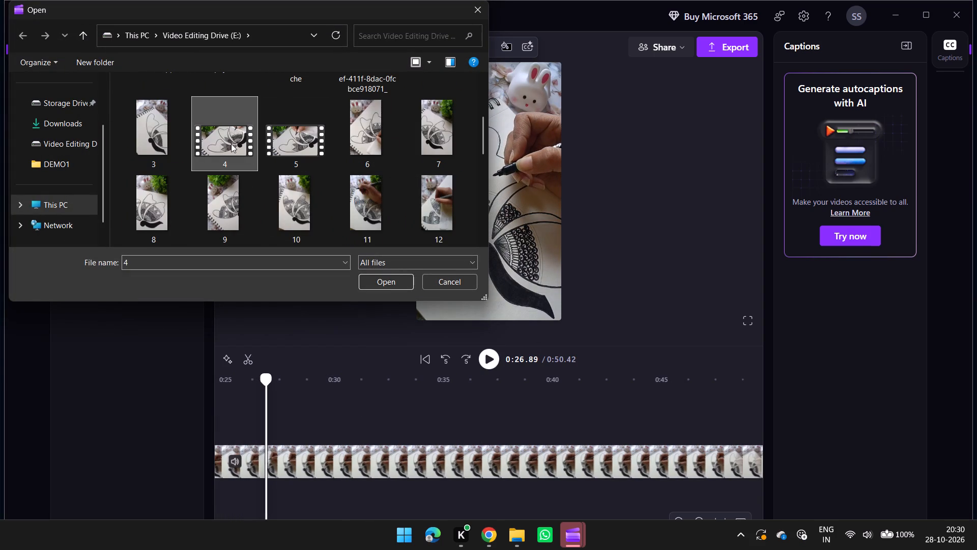
{"action": "left_click", "coordinate": [389, 287]}
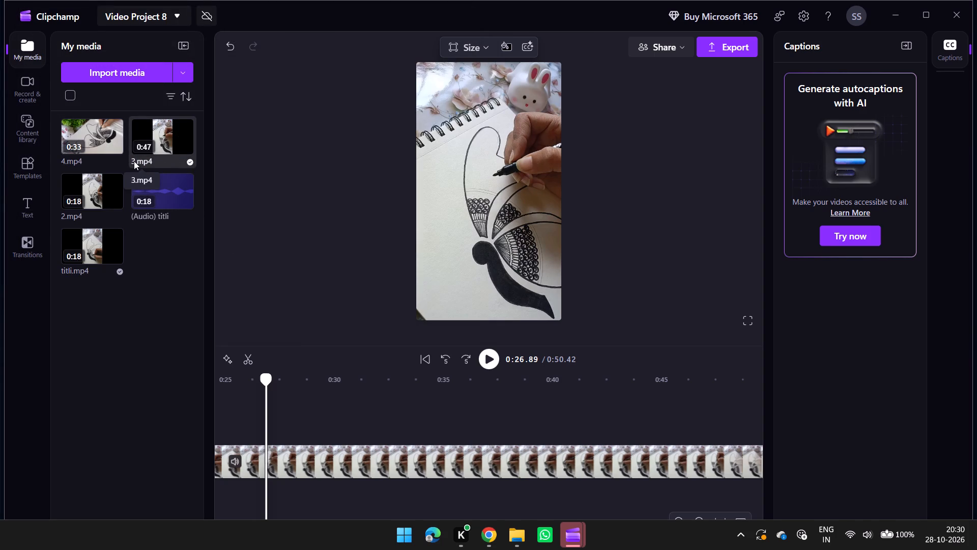
{"action": "left_click", "coordinate": [108, 139]}
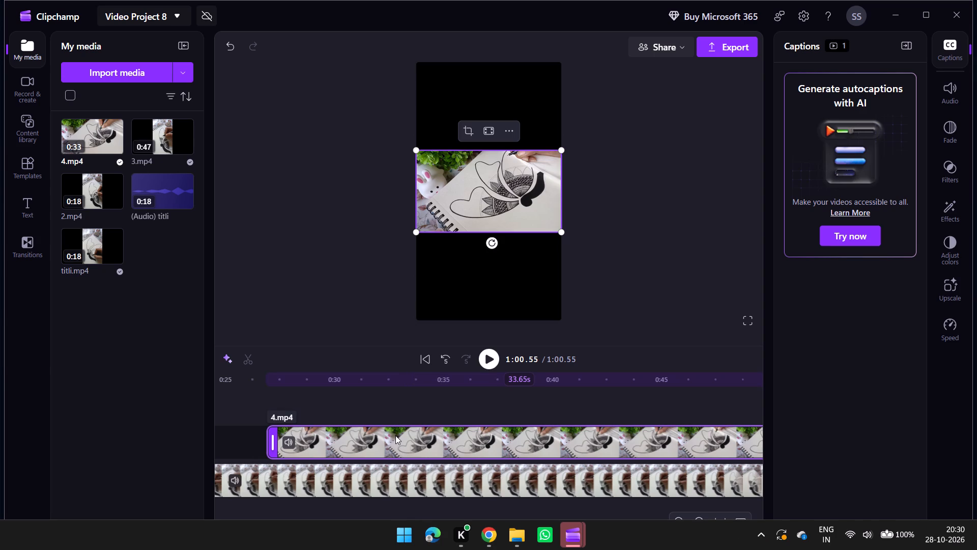
{"action": "left_click_drag", "start_coordinate": [395, 435], "coordinate": [558, 473]}
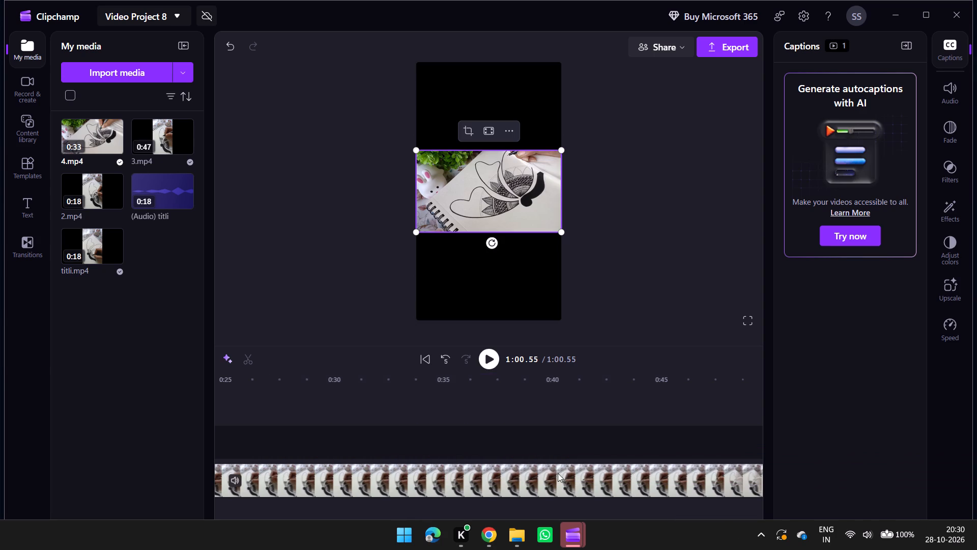
{"action": "left_click_drag", "start_coordinate": [558, 473], "coordinate": [640, 479]}
Move the playhead to about 0:49.90, just before the join between the 3.mp4 and 4.mp4 clips.
{"action": "scroll", "coordinate": [588, 461], "scroll_direction": "left", "scroll_amount": 4}
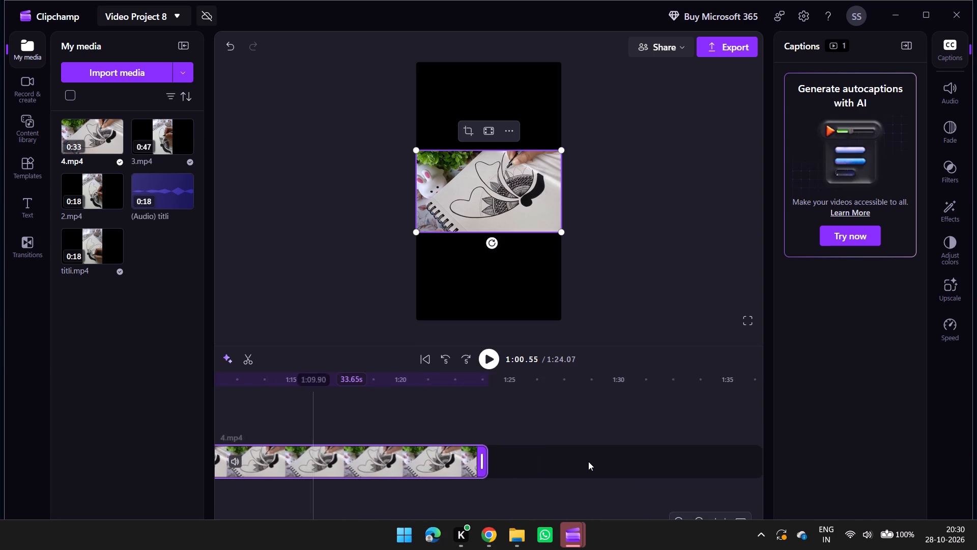
{"action": "scroll", "coordinate": [588, 461], "scroll_direction": "right", "scroll_amount": 4}
{"action": "scroll", "coordinate": [588, 461], "scroll_direction": "left", "scroll_amount": 1}
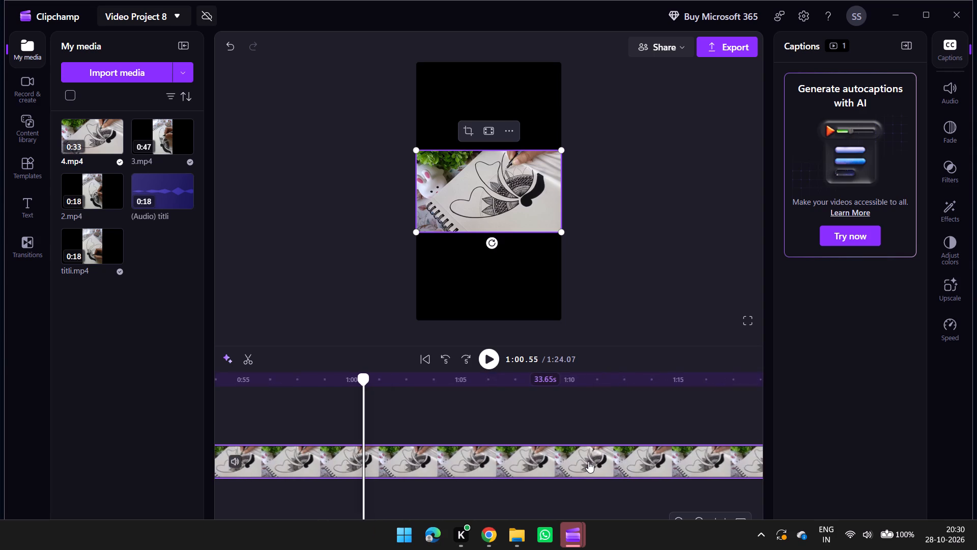
{"action": "scroll", "coordinate": [588, 461], "scroll_direction": "left", "scroll_amount": 1}
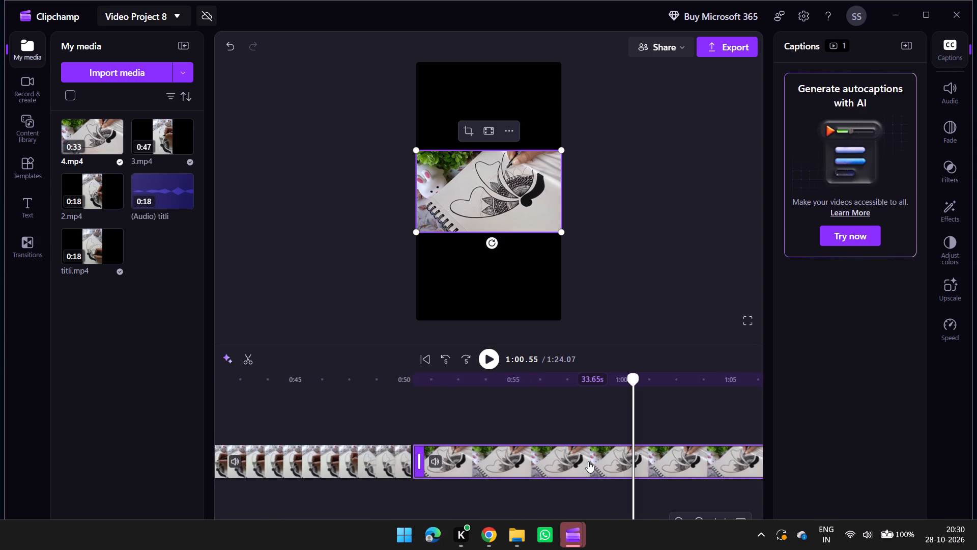
{"action": "left_click_drag", "start_coordinate": [636, 379], "coordinate": [416, 425]}
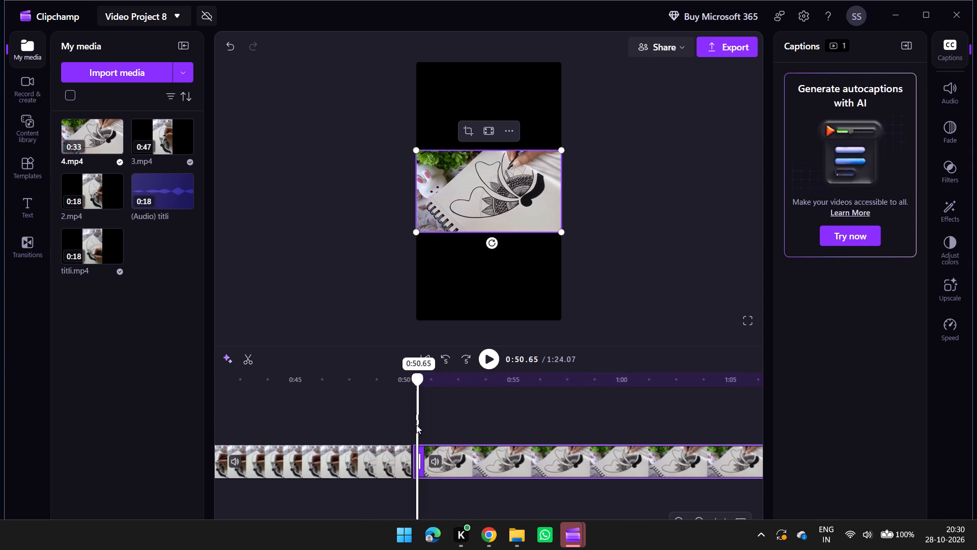
{"action": "left_click_drag", "start_coordinate": [416, 425], "coordinate": [401, 429]}
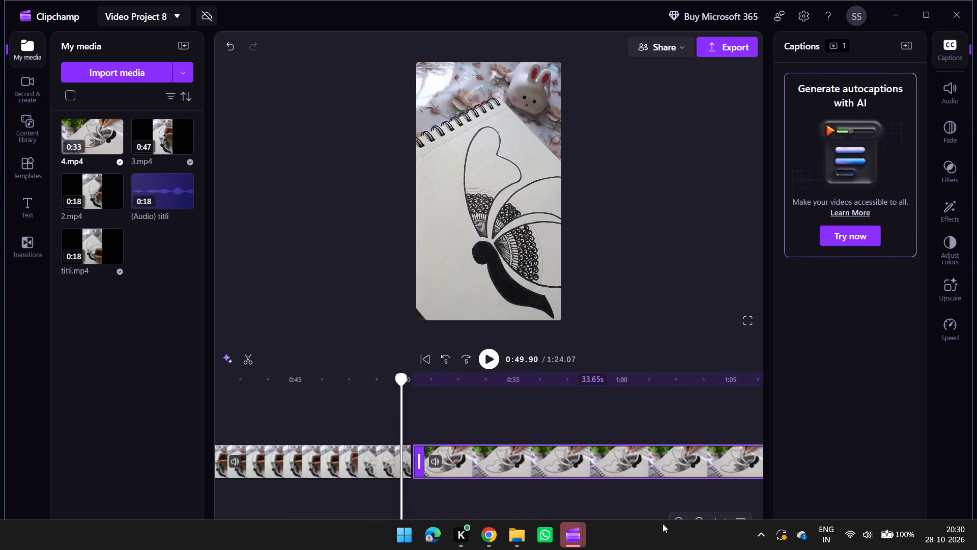
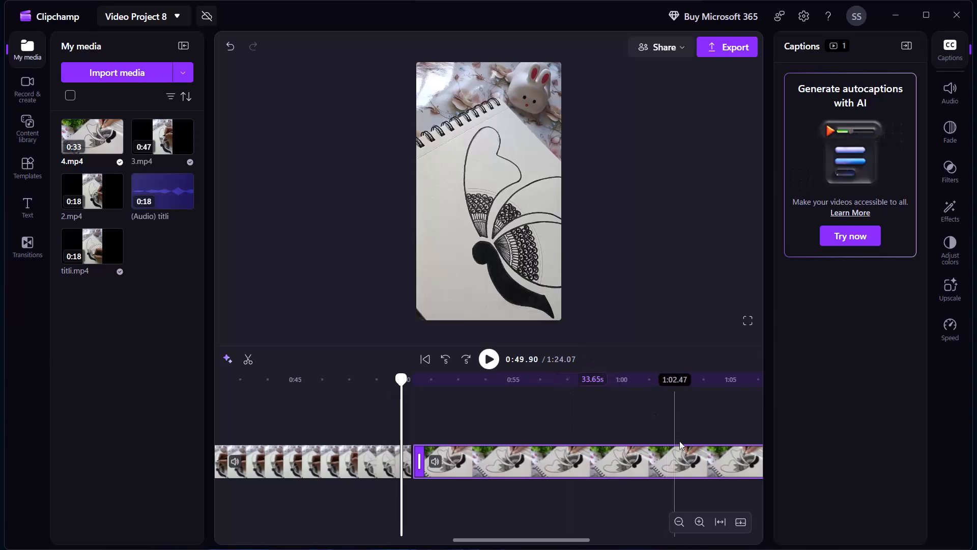
Preview the start of the 4.mp4 clip and rotate it 90 degrees into portrait orientation.
{"action": "left_click", "coordinate": [717, 518]}
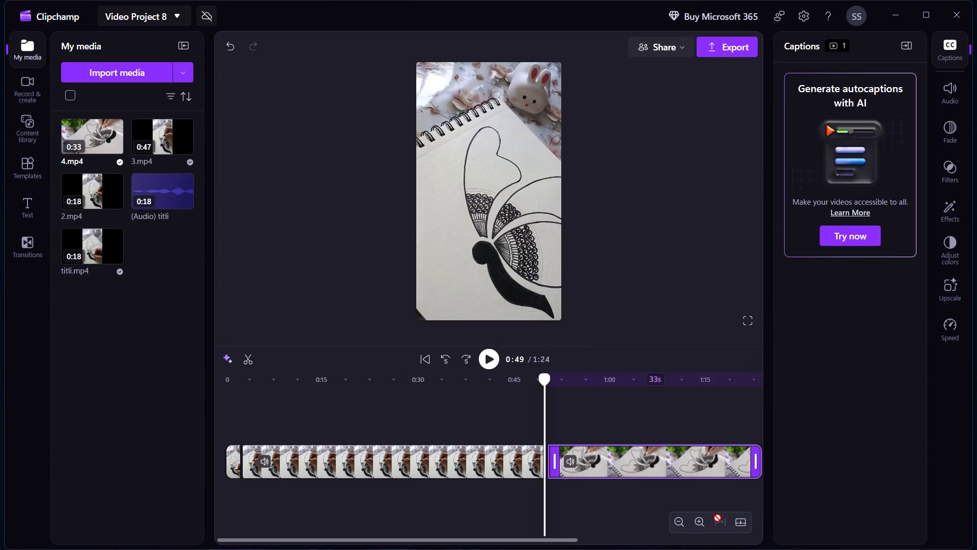
{"action": "key", "text": "space"}
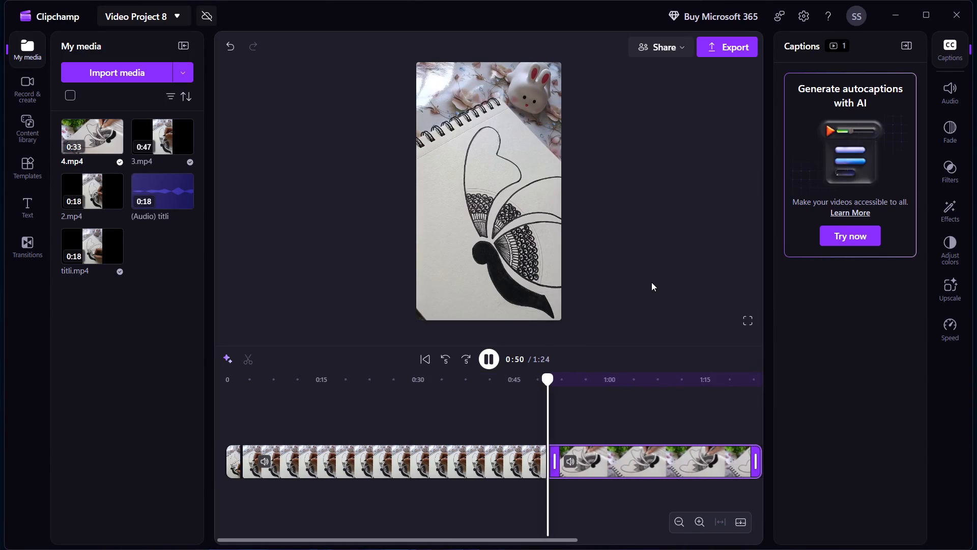
{"action": "key", "text": "space"}
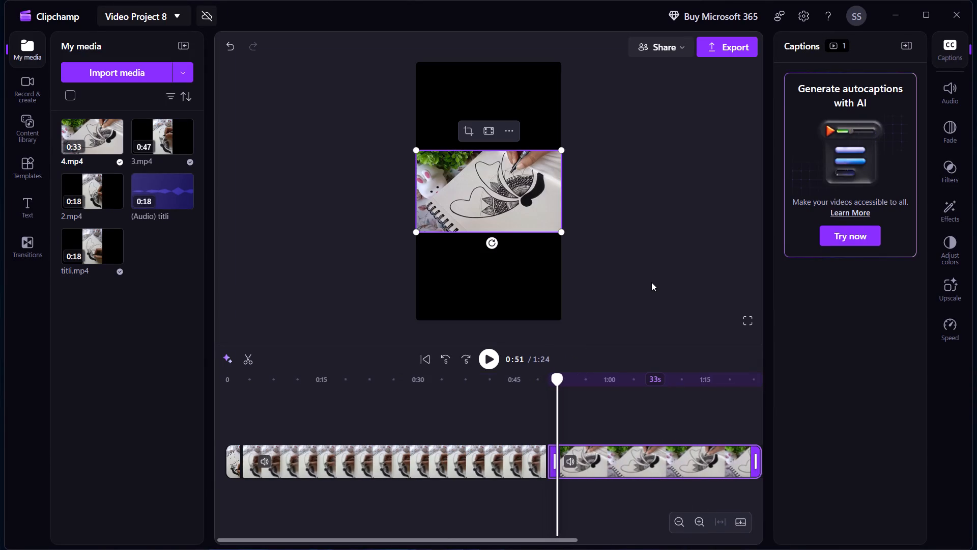
{"action": "left_click", "coordinate": [510, 134]}
{"action": "left_click", "coordinate": [531, 178]}
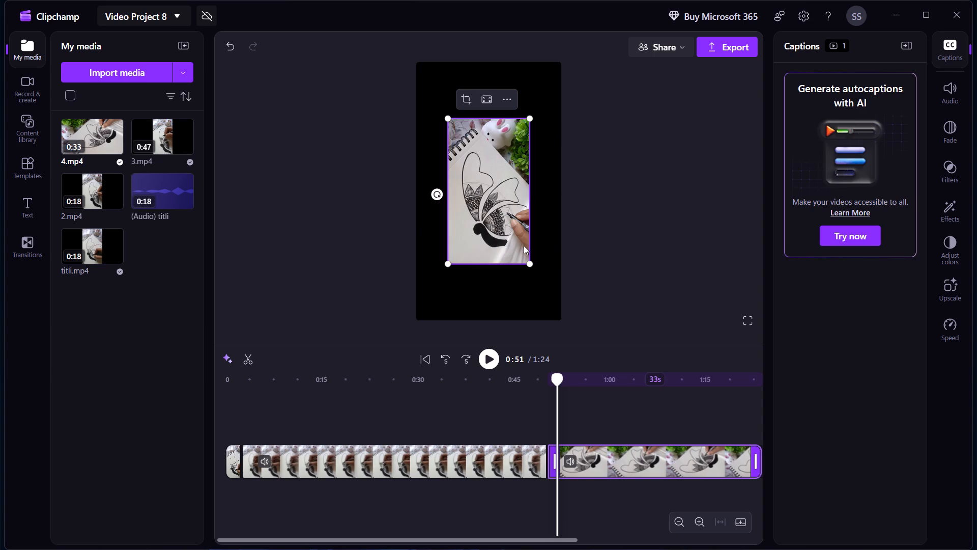
Resize the rotated 4.mp4 video from its opposite corners so that it fills the whole portrait frame.
{"action": "left_click_drag", "start_coordinate": [528, 266], "coordinate": [563, 318]}
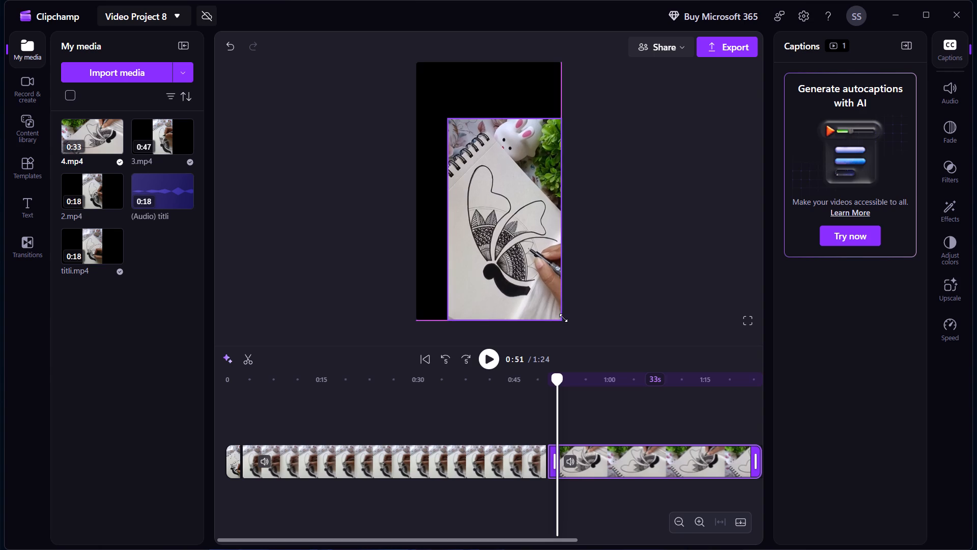
{"action": "left_click_drag", "start_coordinate": [563, 318], "coordinate": [476, 208]}
{"action": "left_click", "coordinate": [537, 298]}
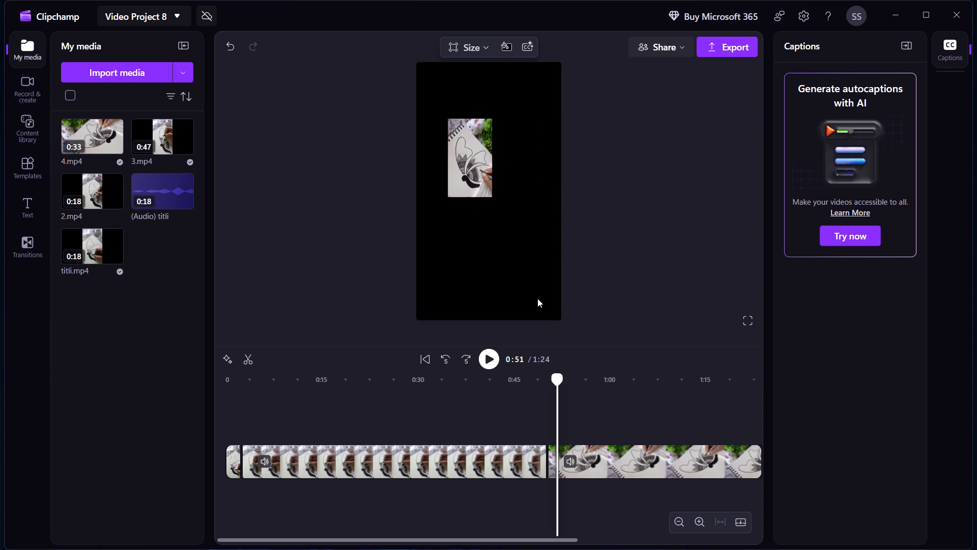
{"action": "left_click", "coordinate": [482, 185]}
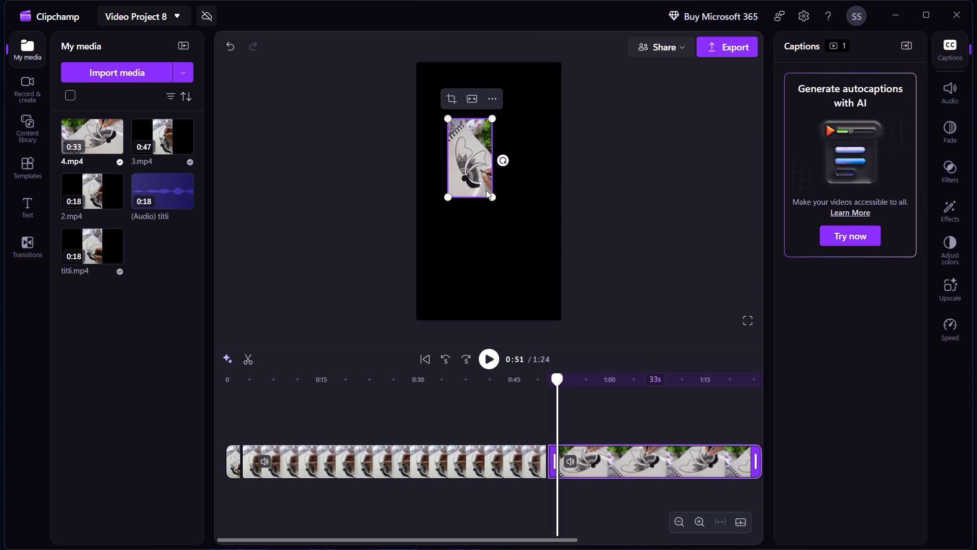
{"action": "left_click_drag", "start_coordinate": [492, 196], "coordinate": [536, 263]}
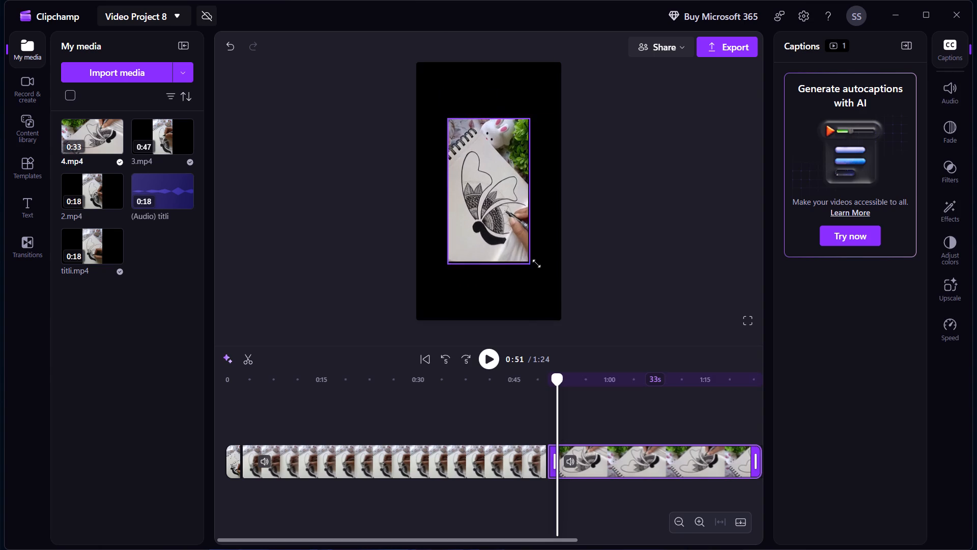
{"action": "left_click_drag", "start_coordinate": [536, 263], "coordinate": [562, 314]}
{"action": "left_click_drag", "start_coordinate": [448, 116], "coordinate": [425, 63]}
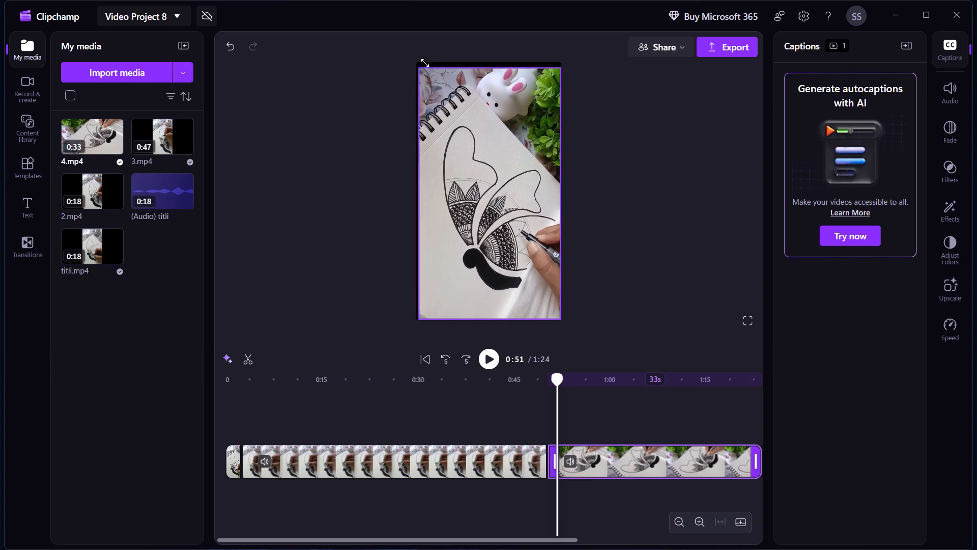
{"action": "left_click_drag", "start_coordinate": [425, 63], "coordinate": [424, 61]}
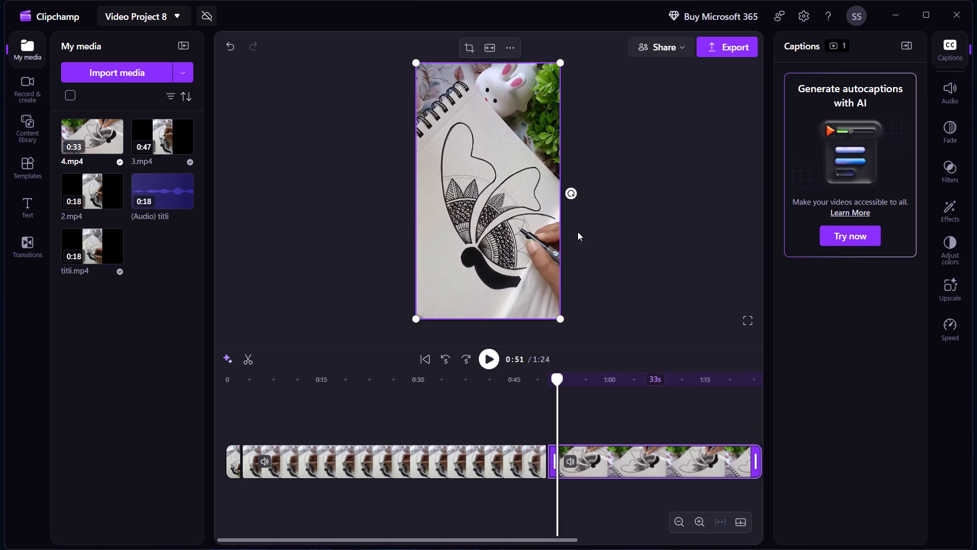
Trim about 3 seconds off the start of the 4.mp4 clip and move it back against the end of the 3.mp4 clip.
{"action": "key", "text": "space"}
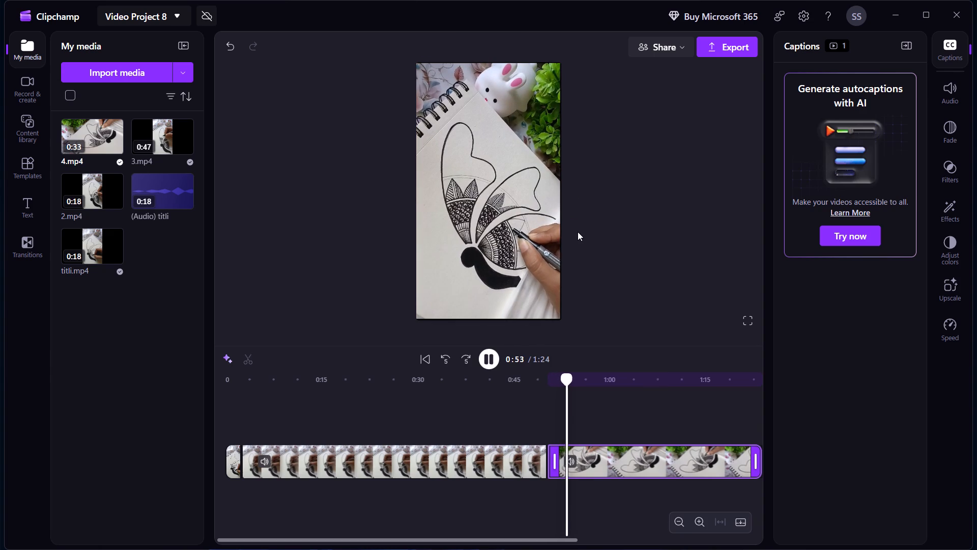
{"action": "key", "text": "space"}
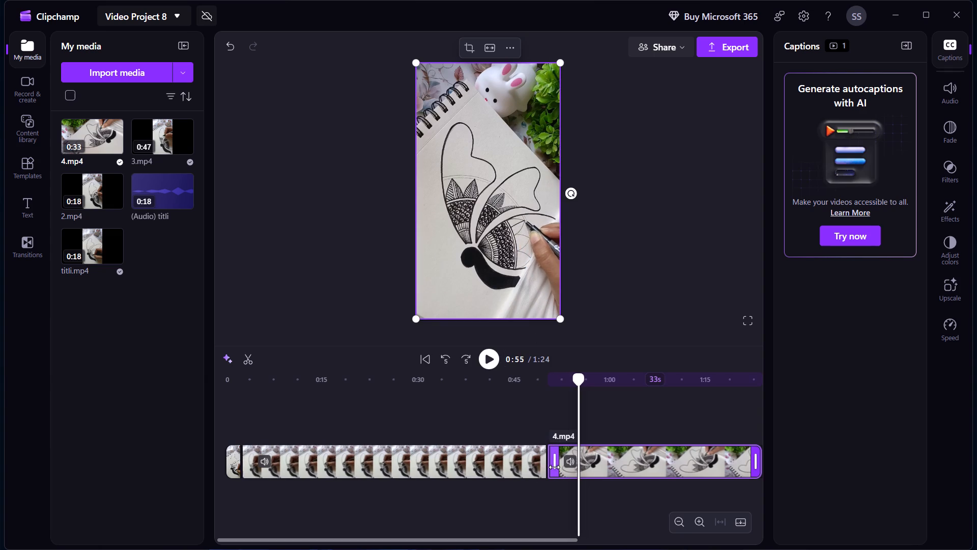
{"action": "left_click_drag", "start_coordinate": [554, 467], "coordinate": [566, 468]}
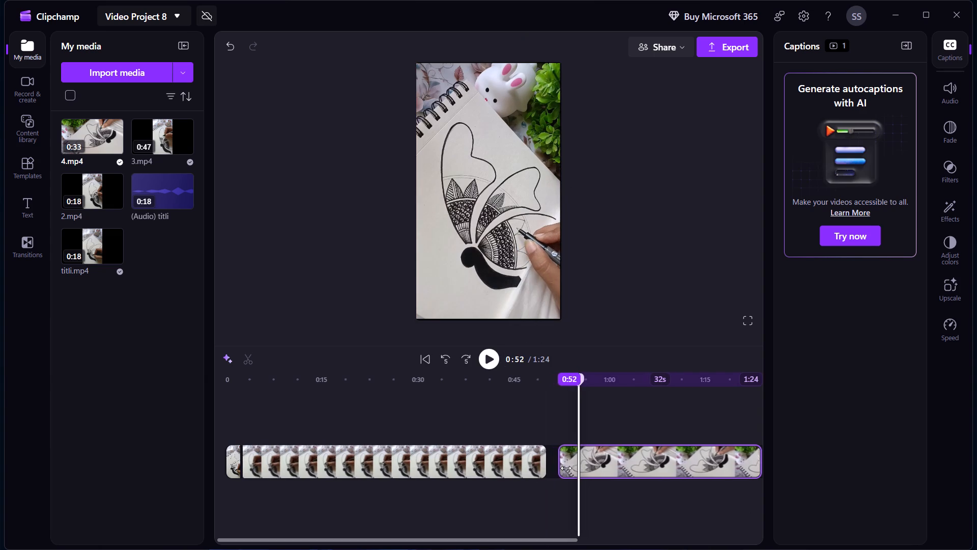
{"action": "left_click_drag", "start_coordinate": [566, 468], "coordinate": [576, 468]}
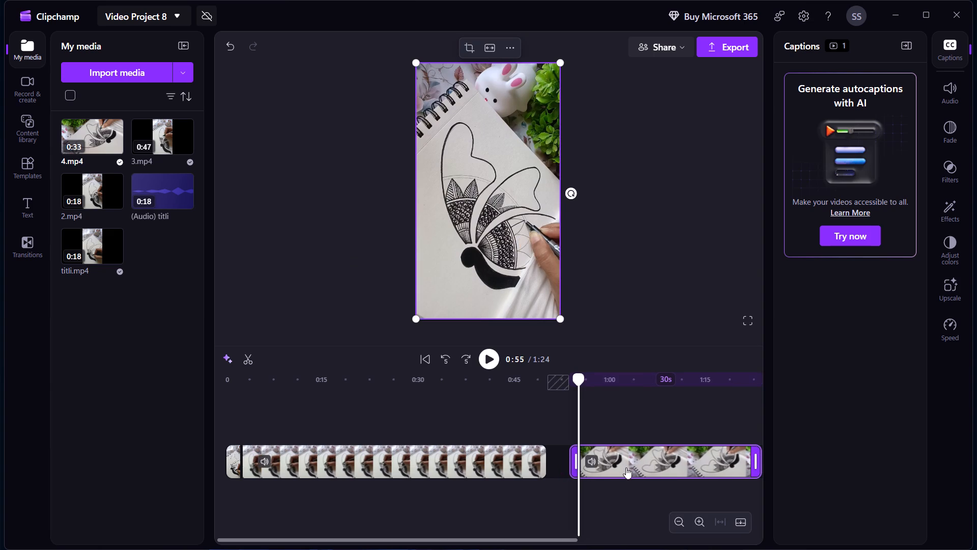
{"action": "scroll", "coordinate": [626, 468], "scroll_direction": "right", "scroll_amount": 1}
{"action": "left_click_drag", "start_coordinate": [626, 468], "coordinate": [605, 469]}
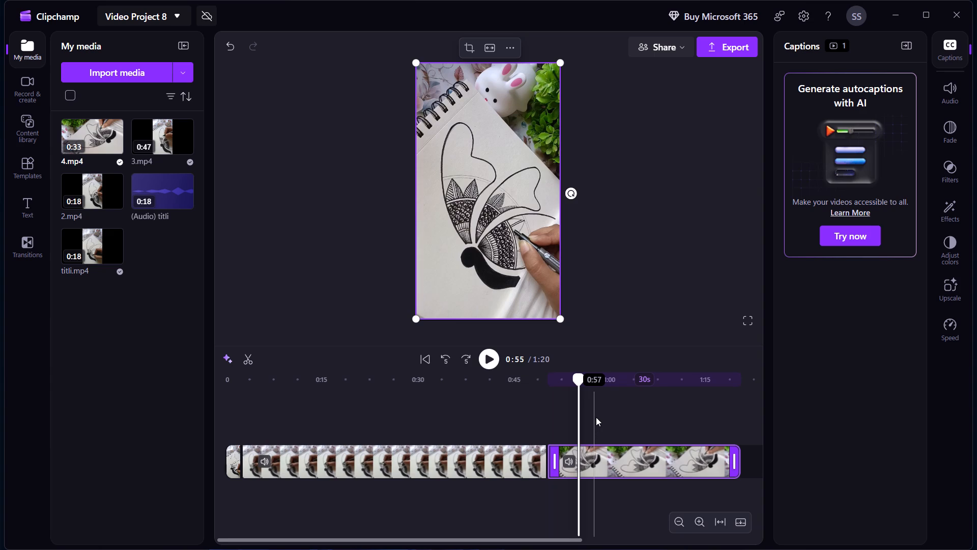
Preview the start of the 3.mp4 clip, trim about 3 seconds off its beginning, and close the gap before it.
{"action": "left_click", "coordinate": [436, 465]}
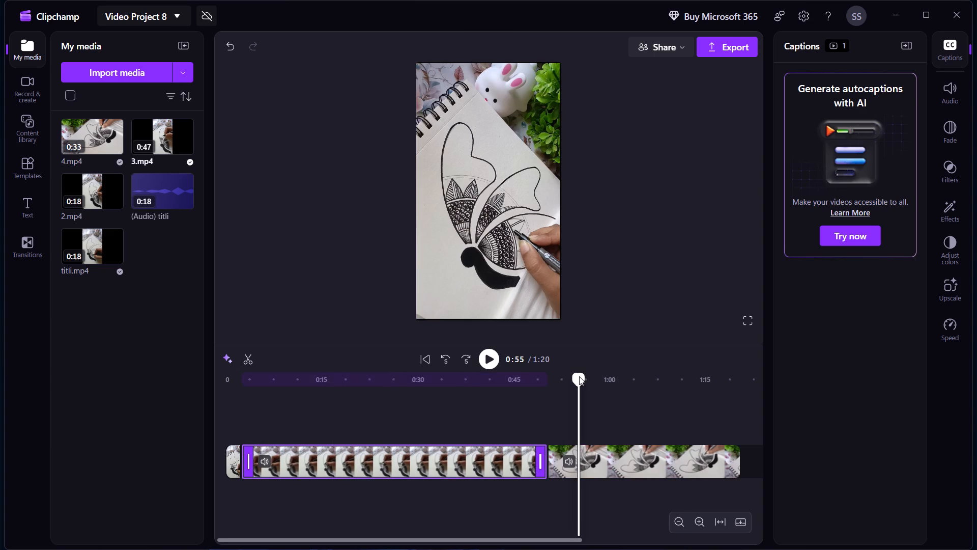
{"action": "left_click_drag", "start_coordinate": [579, 376], "coordinate": [251, 451]}
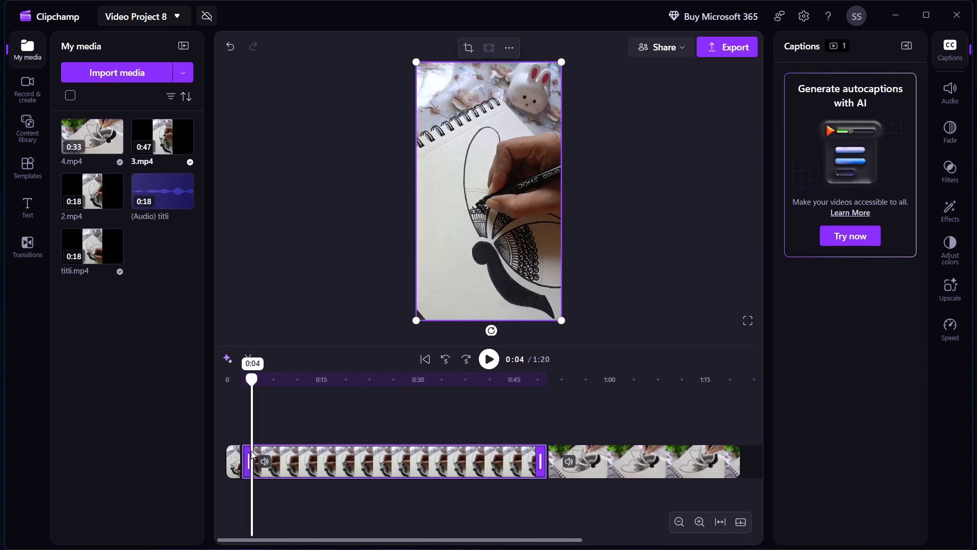
{"action": "left_click_drag", "start_coordinate": [251, 451], "coordinate": [248, 451]}
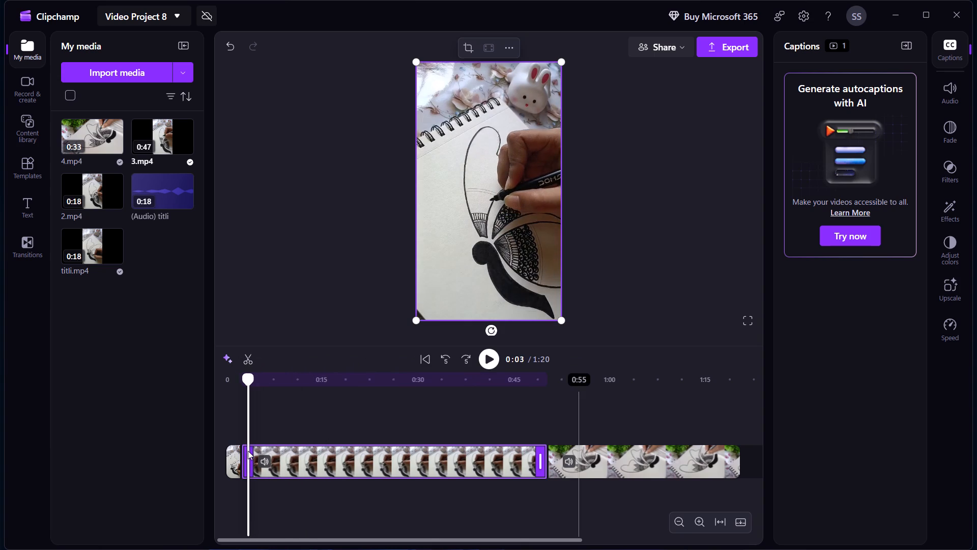
{"action": "key", "text": "space"}
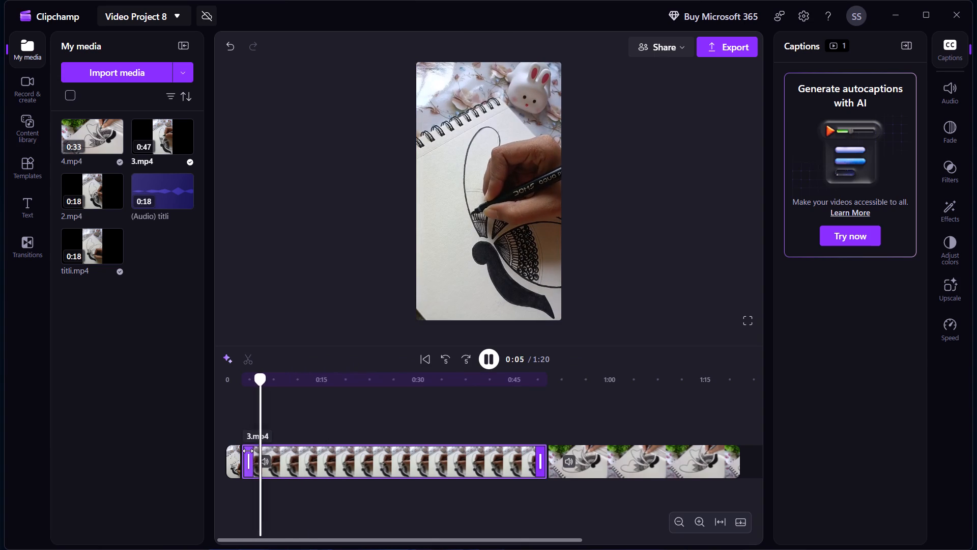
{"action": "key", "text": "space"}
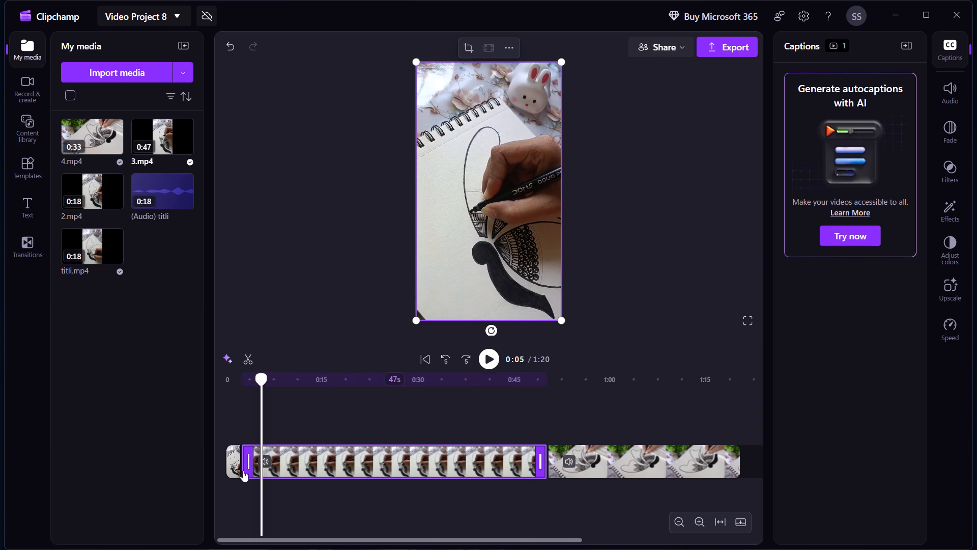
{"action": "left_click_drag", "start_coordinate": [244, 457], "coordinate": [260, 457]}
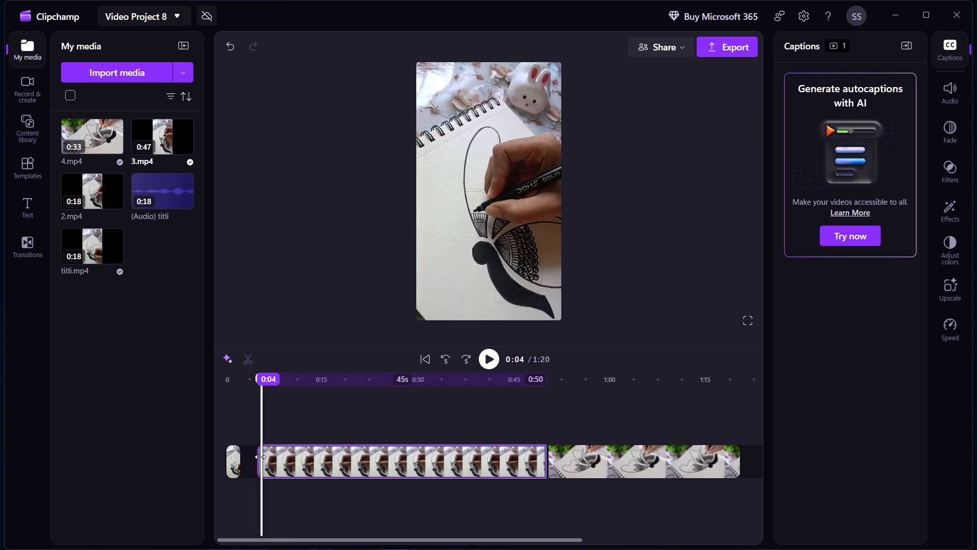
{"action": "left_click_drag", "start_coordinate": [260, 457], "coordinate": [262, 457]}
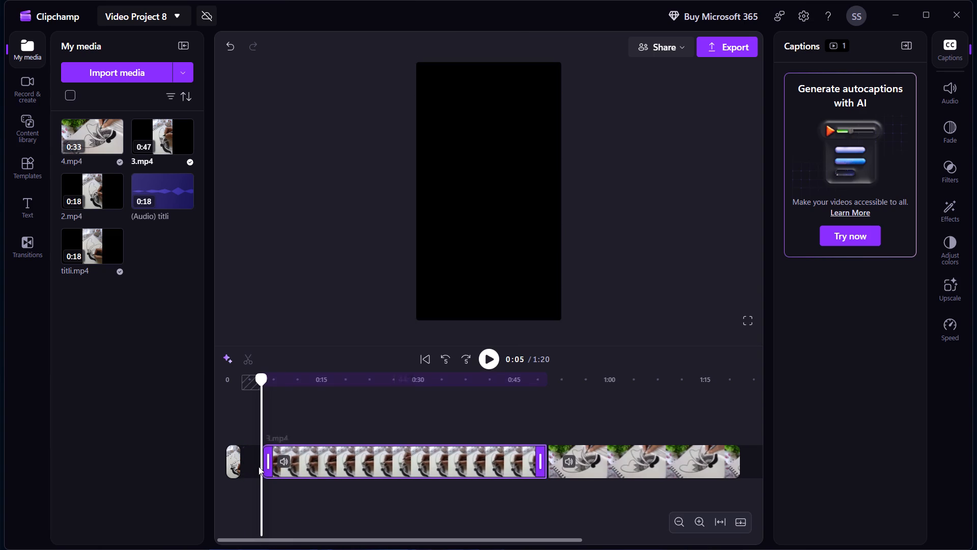
{"action": "left_click", "coordinate": [246, 466]}
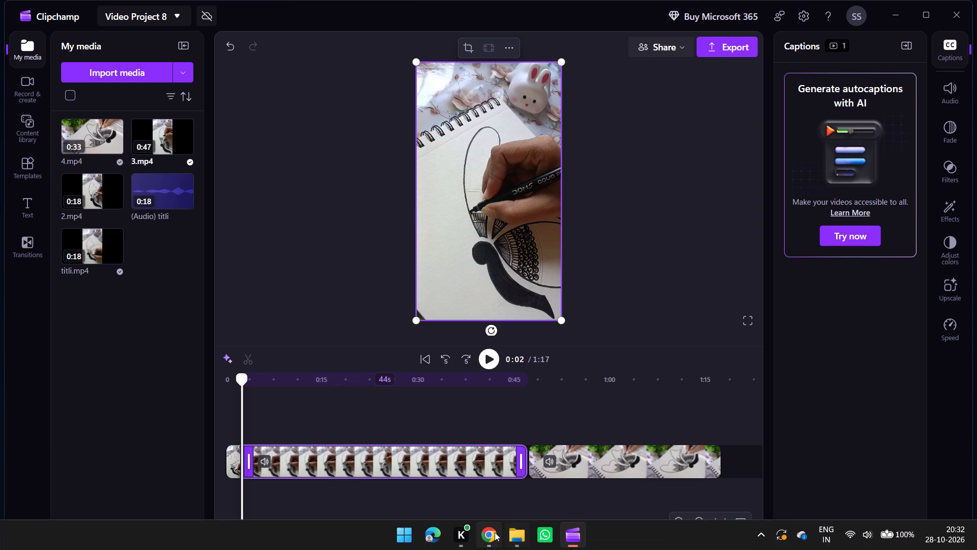
Switch to Chrome, play the song Chamak Challo Chel Chabeli on YouTube, clear the search text, and return to Clipchamp.
{"action": "left_click", "coordinate": [492, 532]}
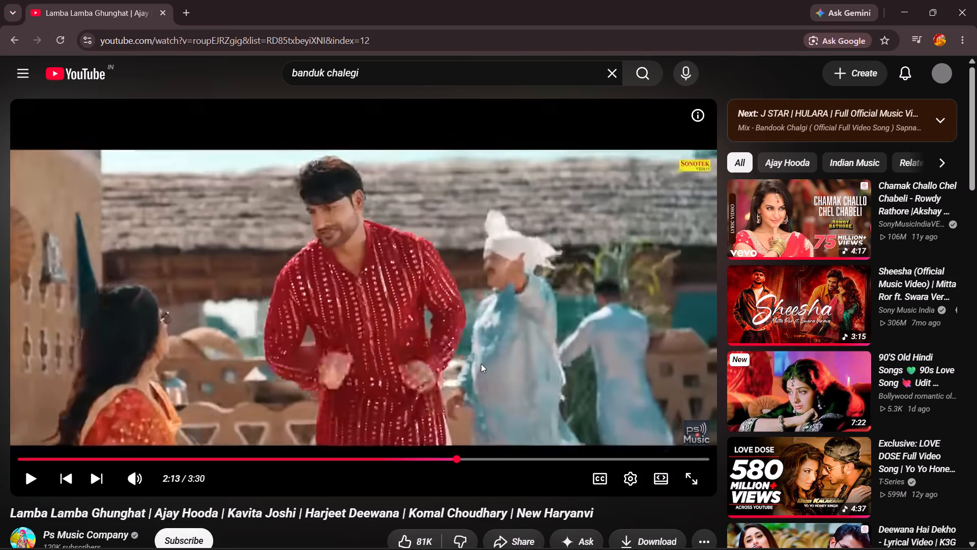
{"action": "left_click", "coordinate": [778, 227]}
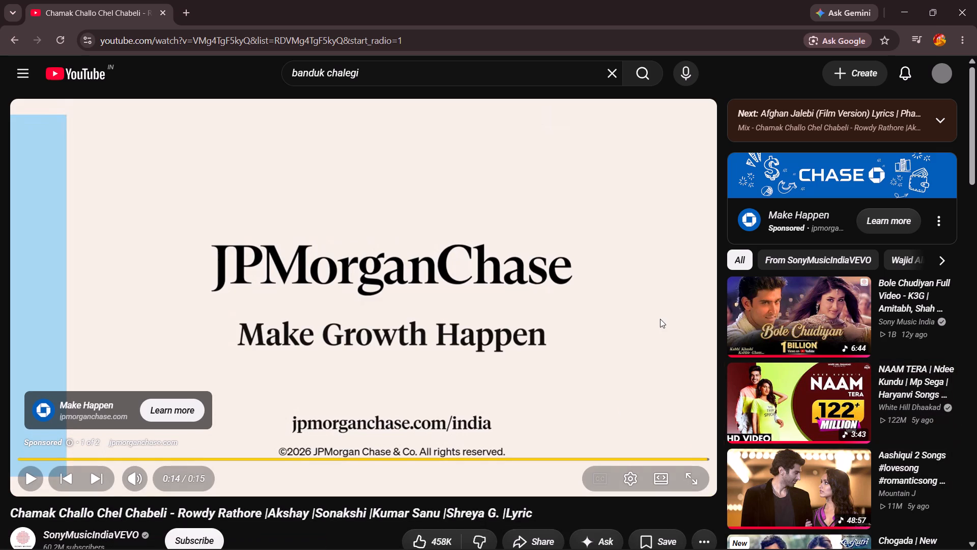
{"action": "left_click", "coordinate": [592, 354]}
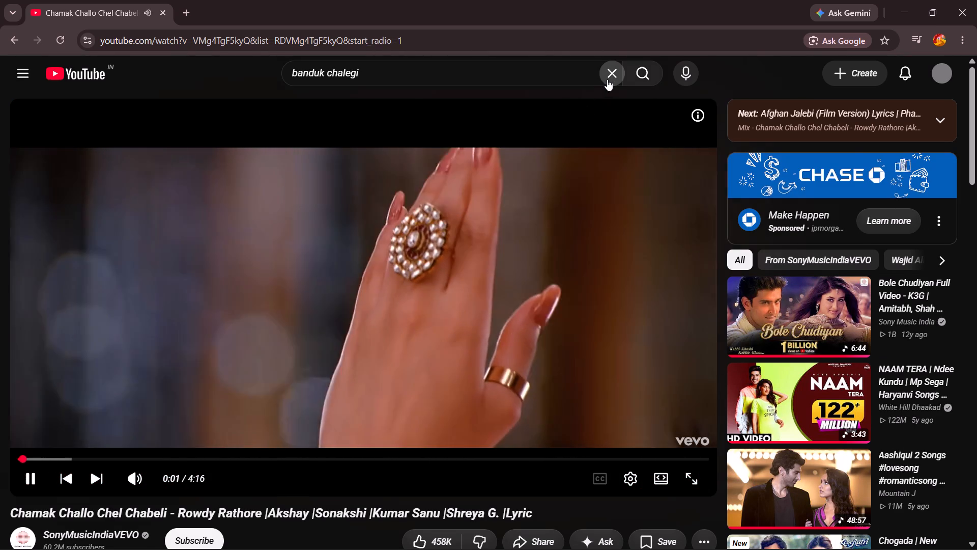
{"action": "left_click", "coordinate": [607, 79]}
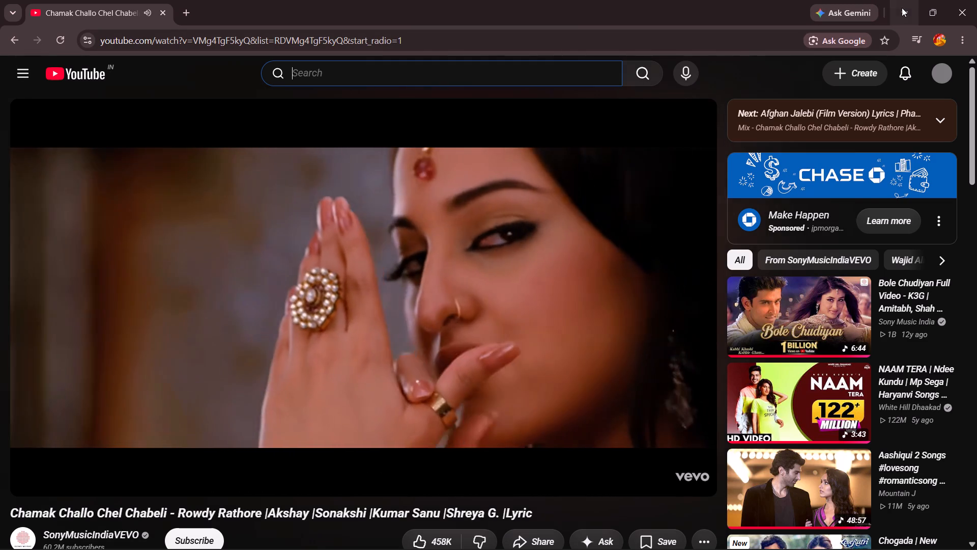
{"action": "left_click", "coordinate": [904, 7]}
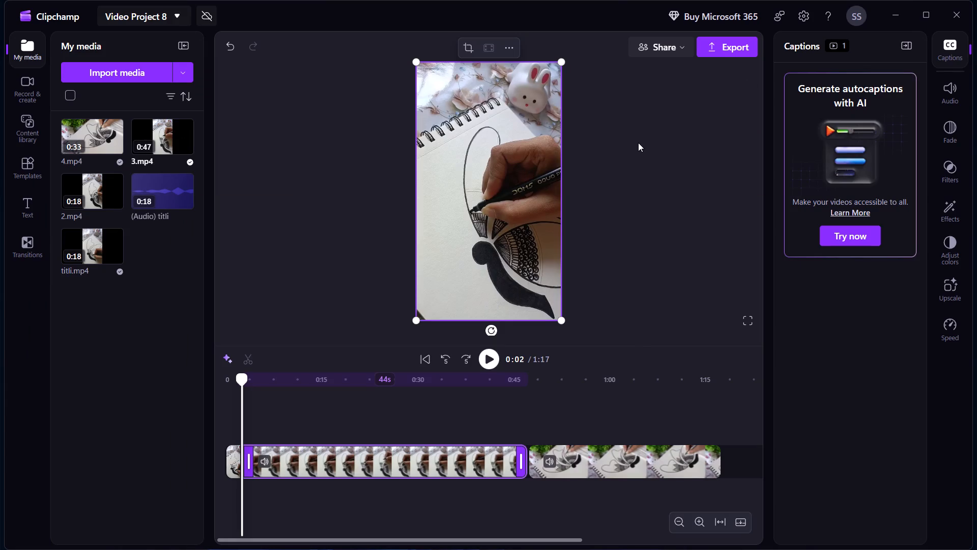
Play the trimmed 3.mp4 clip and set its playback speed to 2x.
{"action": "key", "text": "space"}
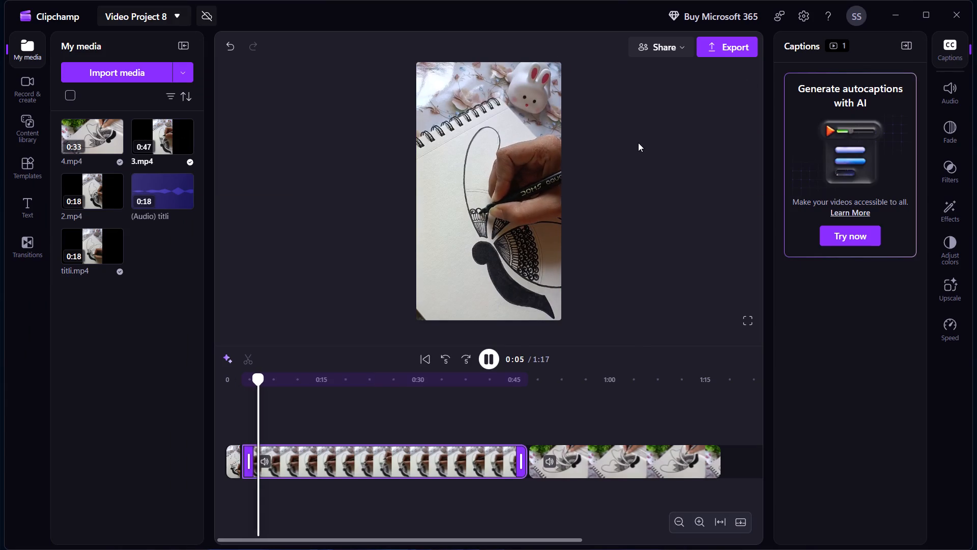
{"action": "left_click", "coordinate": [960, 333]}
{"action": "left_click", "coordinate": [857, 105]}
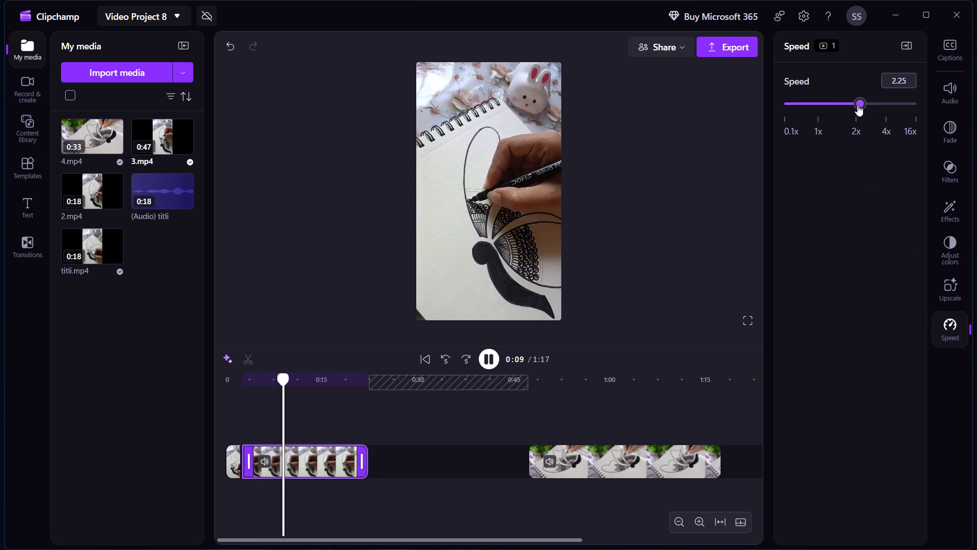
{"action": "left_click", "coordinate": [855, 105]}
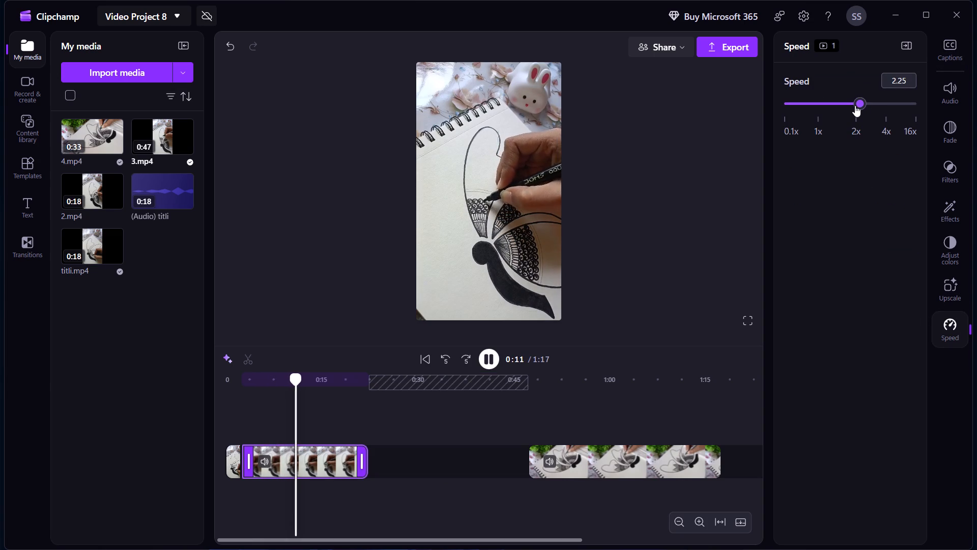
{"action": "left_click", "coordinate": [852, 104]}
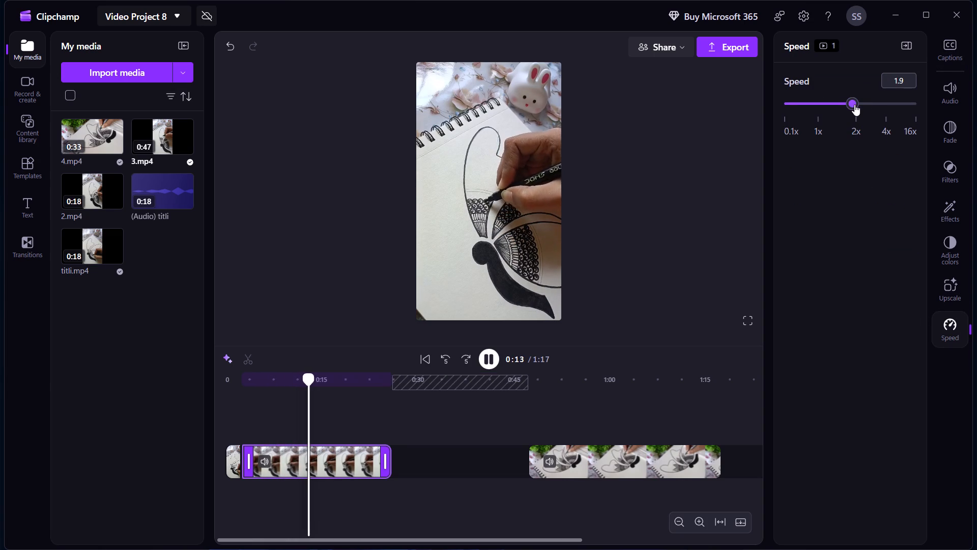
{"action": "left_click", "coordinate": [854, 104]}
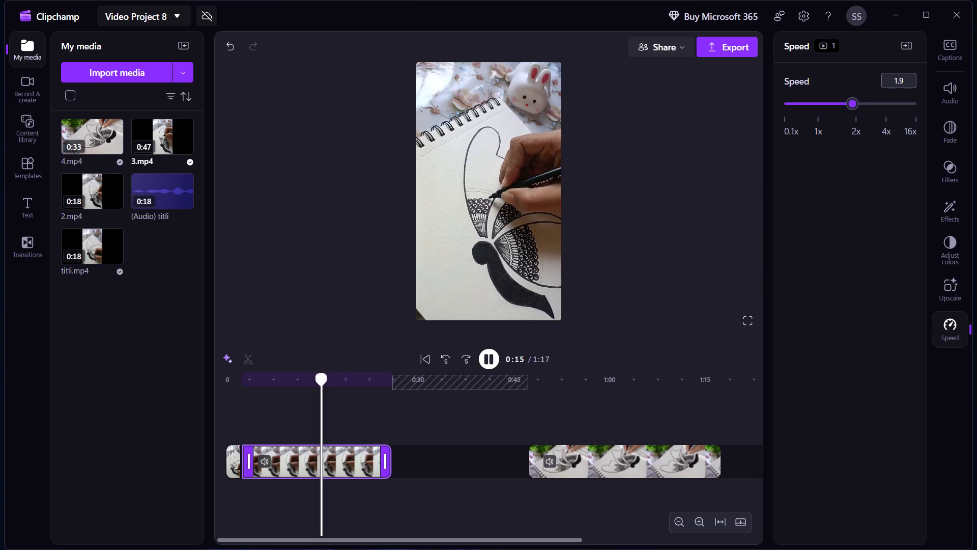
{"action": "left_click", "coordinate": [904, 77]}
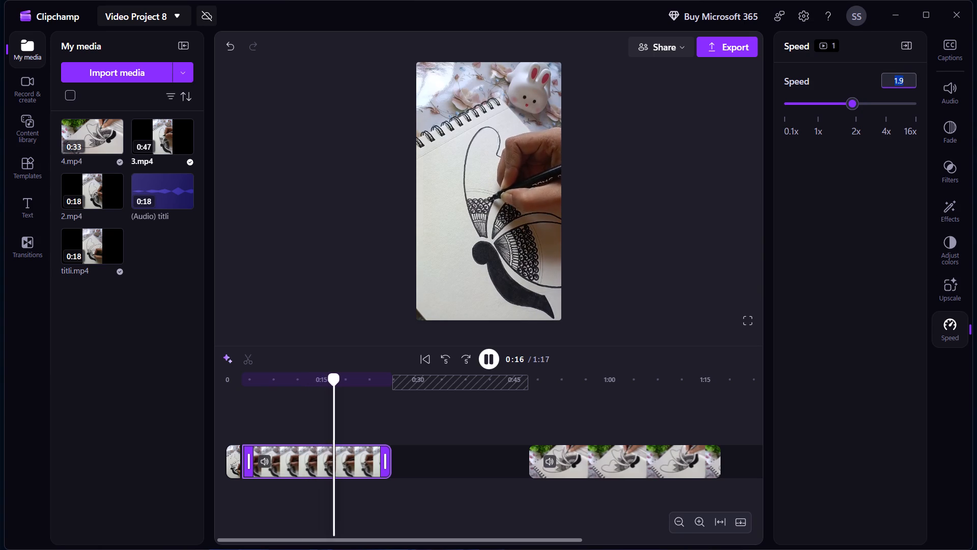
{"action": "key", "text": "2"}
{"action": "key", "text": "Return"}
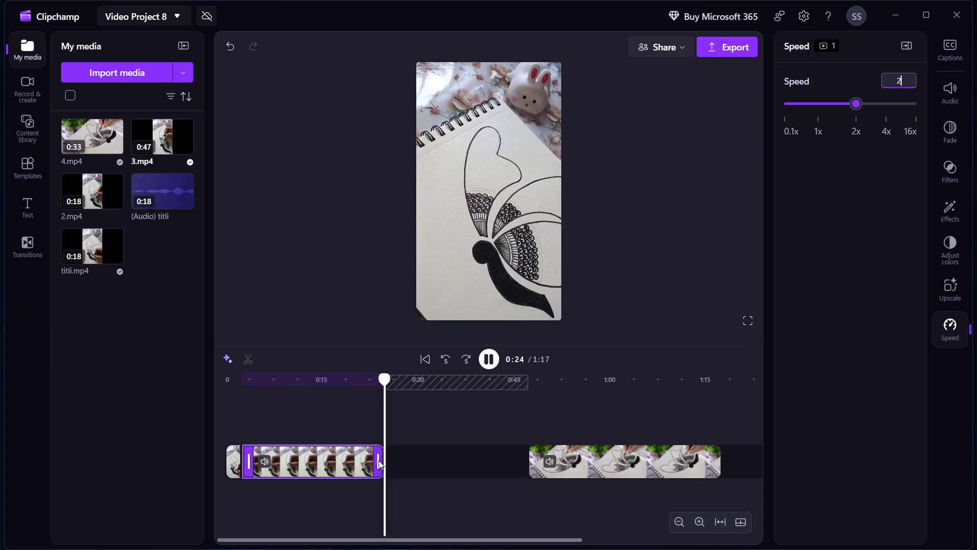
Trim the end of the 3.mp4 clip so it lasts about 16 seconds, and close the gap before the 4.mp4 clip.
{"action": "left_click_drag", "start_coordinate": [379, 460], "coordinate": [372, 459]}
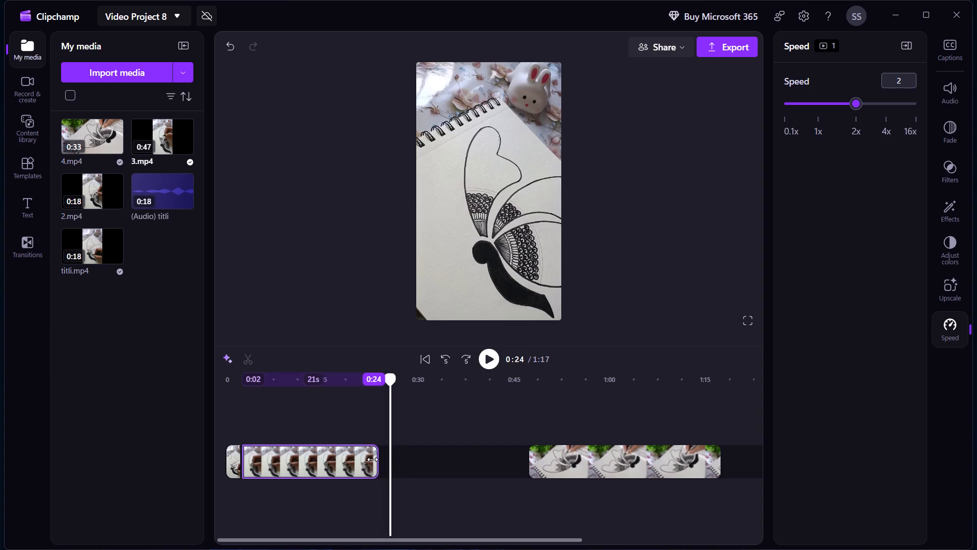
{"action": "left_click_drag", "start_coordinate": [372, 459], "coordinate": [354, 471]}
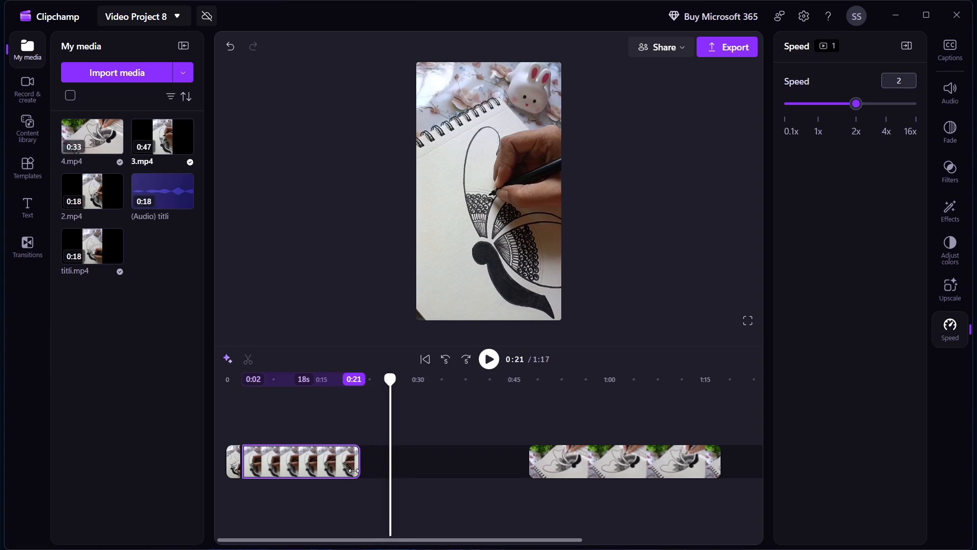
{"action": "left_click_drag", "start_coordinate": [354, 471], "coordinate": [338, 482]}
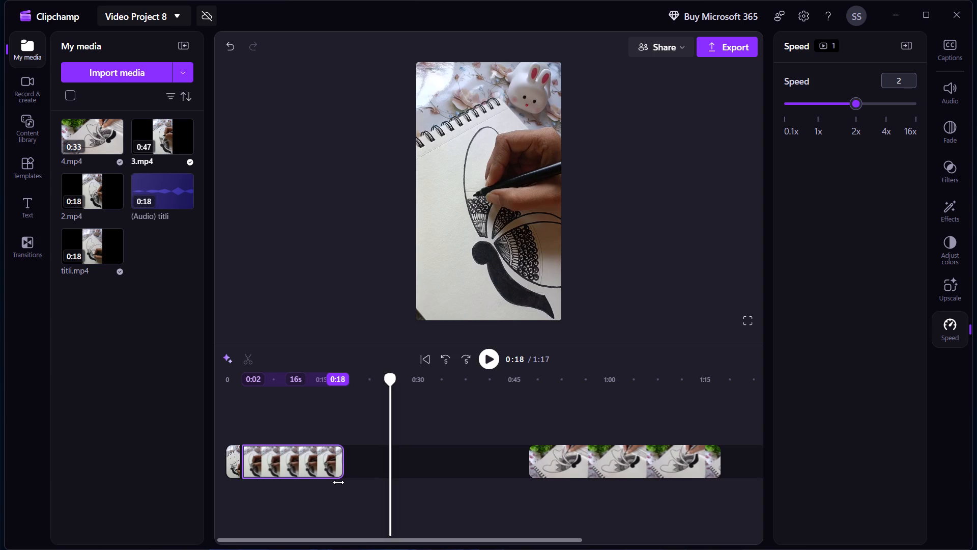
{"action": "left_click_drag", "start_coordinate": [338, 482], "coordinate": [349, 483]}
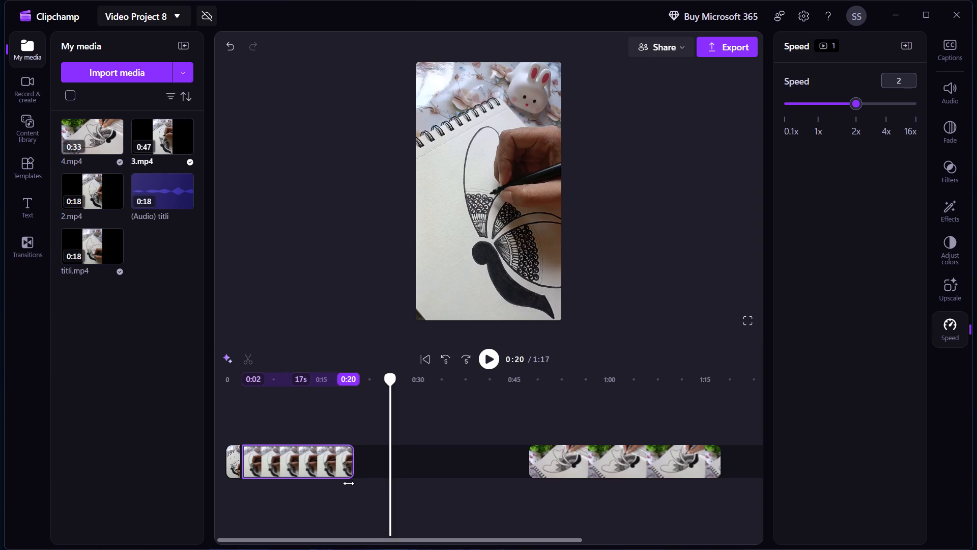
{"action": "left_click_drag", "start_coordinate": [349, 483], "coordinate": [343, 485]}
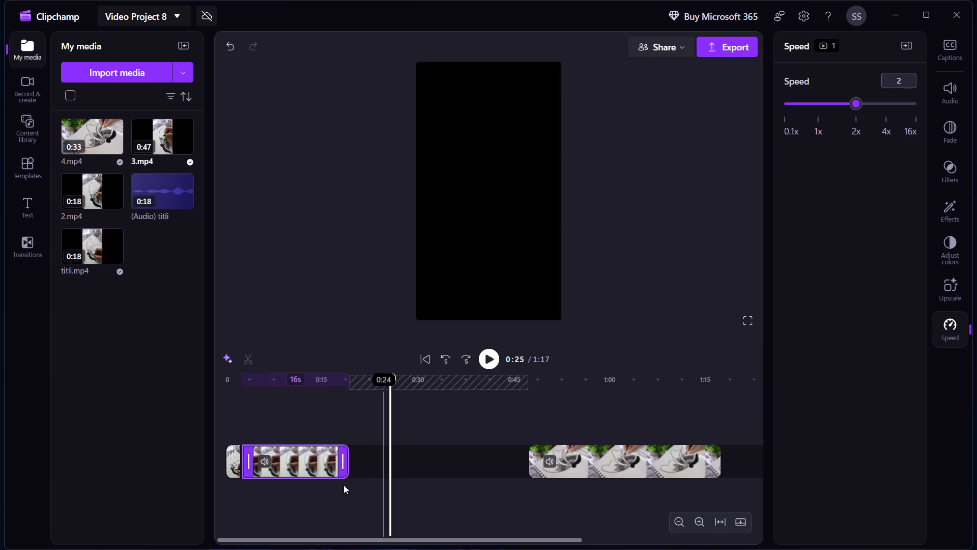
{"action": "left_click", "coordinate": [435, 462]}
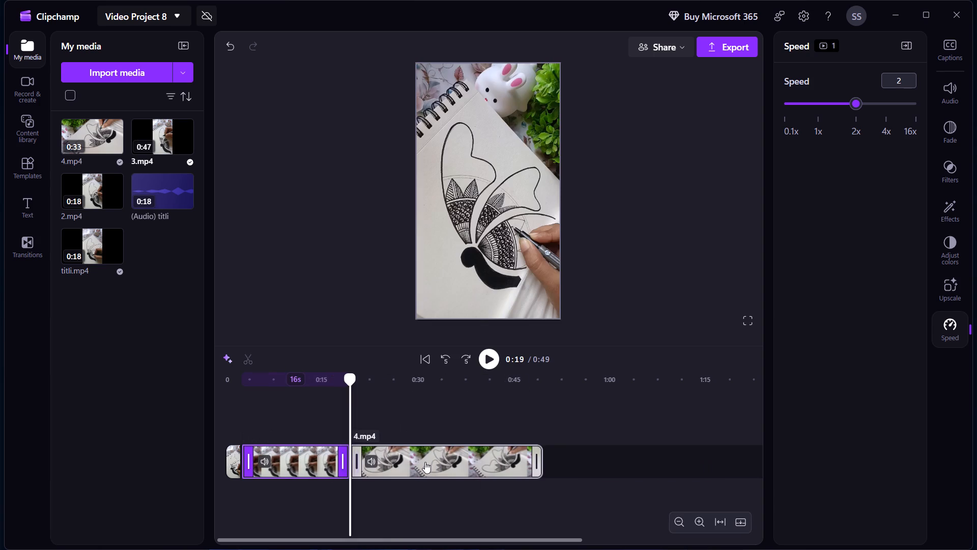
Play the 4.mp4 clip and set its playback speed to 2x.
{"action": "key", "text": "space"}
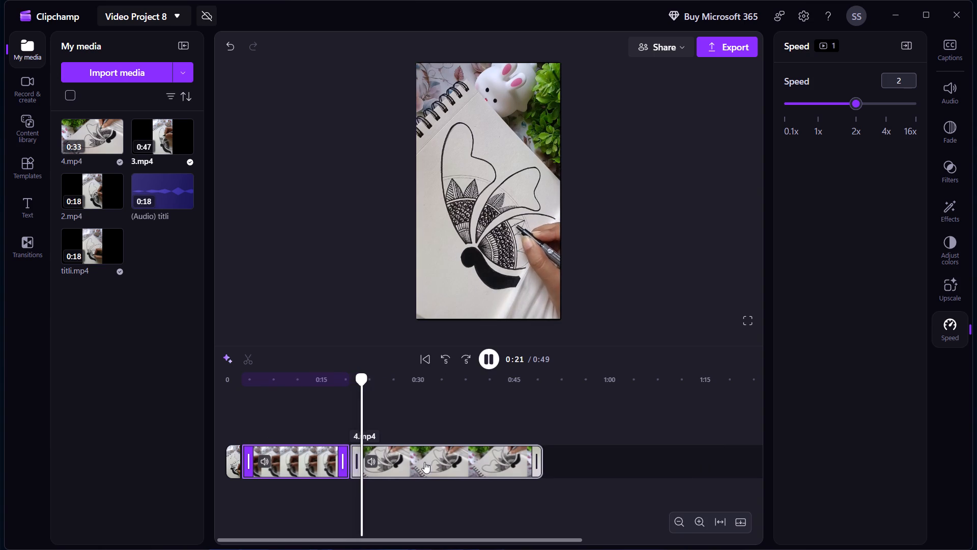
{"action": "left_click", "coordinate": [425, 474]}
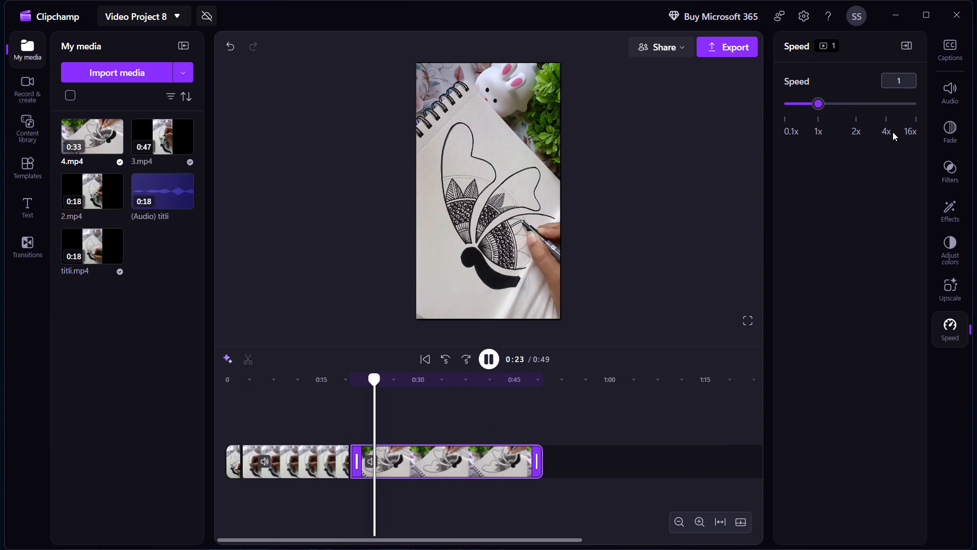
{"action": "left_click", "coordinate": [858, 104]}
{"action": "left_click", "coordinate": [853, 104]}
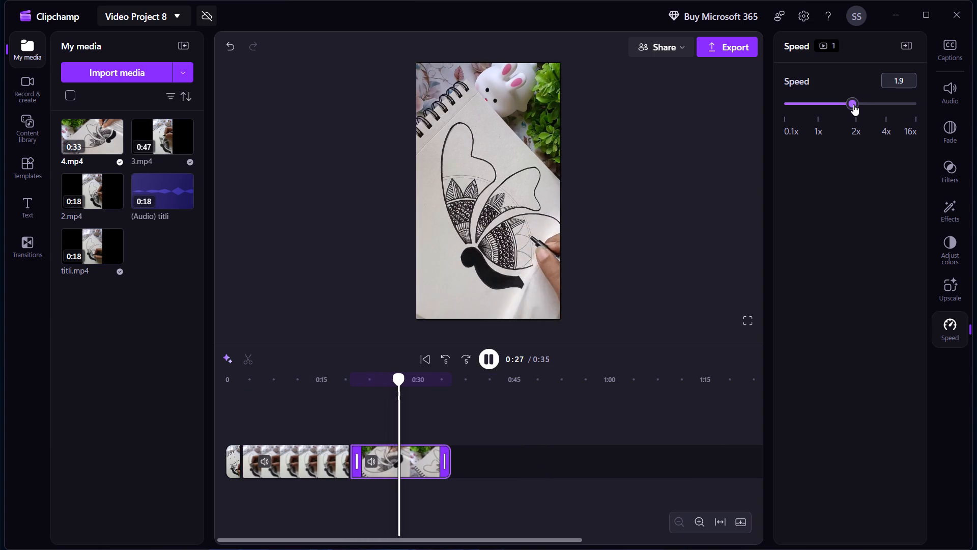
{"action": "left_click", "coordinate": [907, 75]}
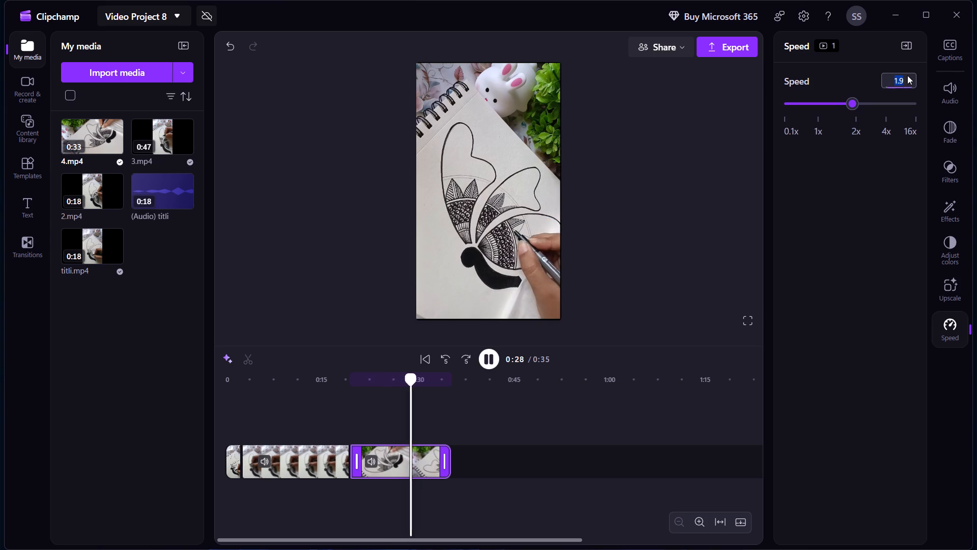
{"action": "key", "text": "BackSpace"}
{"action": "key", "text": "2"}
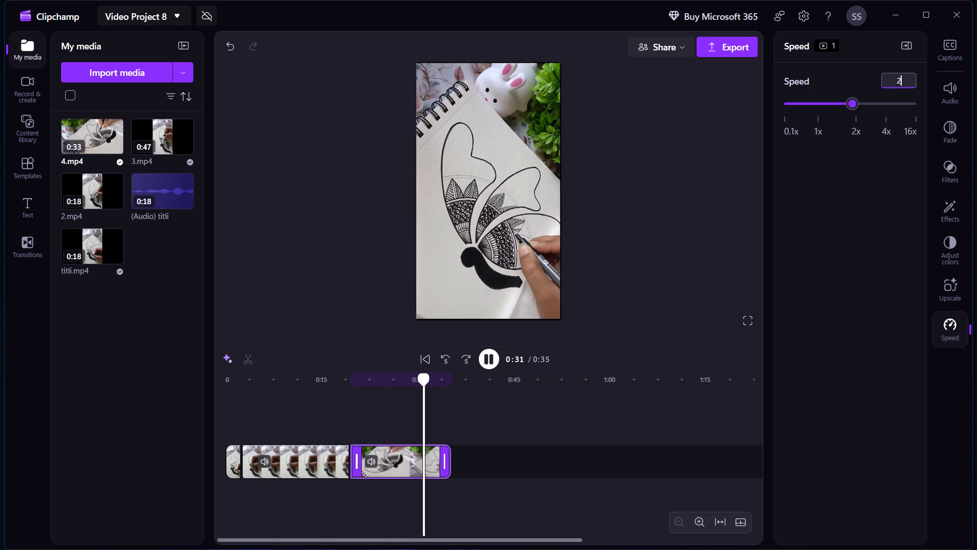
{"action": "key", "text": "Return"}
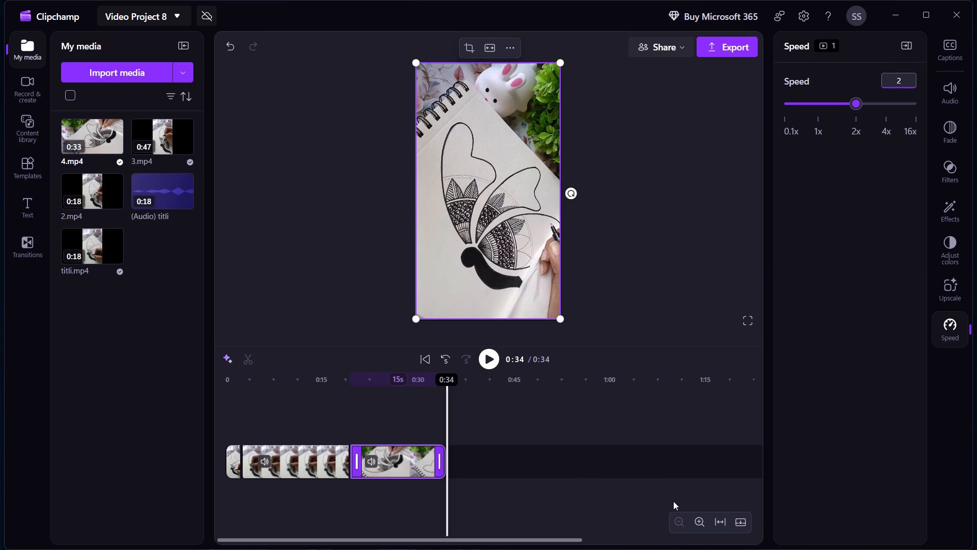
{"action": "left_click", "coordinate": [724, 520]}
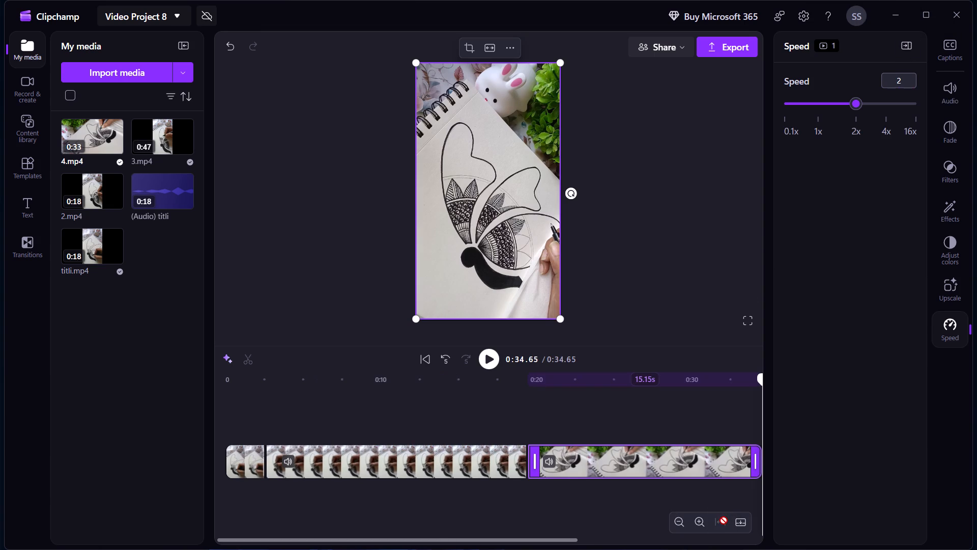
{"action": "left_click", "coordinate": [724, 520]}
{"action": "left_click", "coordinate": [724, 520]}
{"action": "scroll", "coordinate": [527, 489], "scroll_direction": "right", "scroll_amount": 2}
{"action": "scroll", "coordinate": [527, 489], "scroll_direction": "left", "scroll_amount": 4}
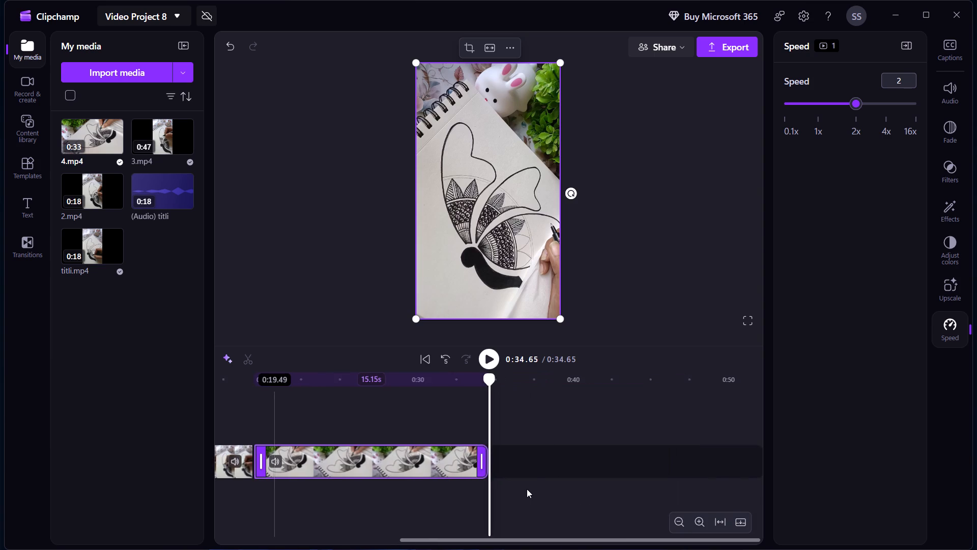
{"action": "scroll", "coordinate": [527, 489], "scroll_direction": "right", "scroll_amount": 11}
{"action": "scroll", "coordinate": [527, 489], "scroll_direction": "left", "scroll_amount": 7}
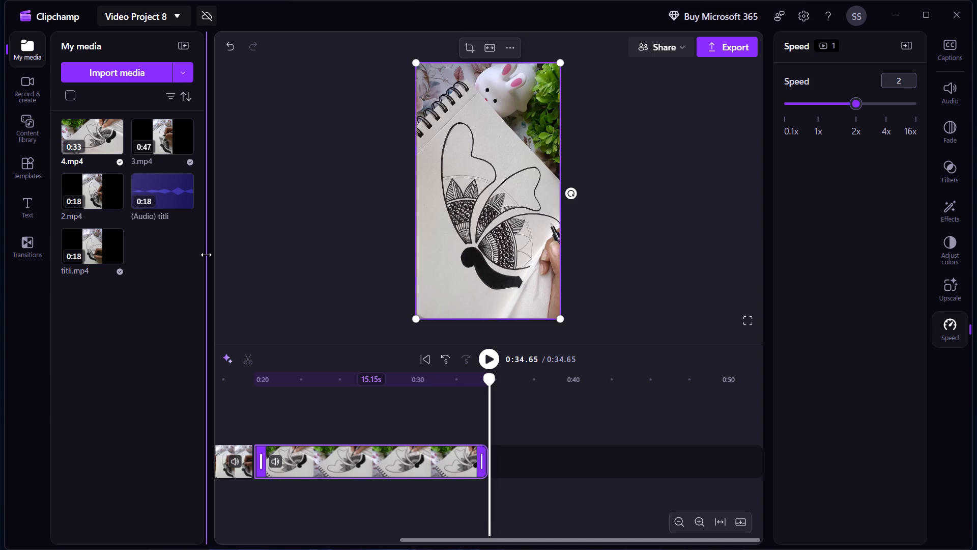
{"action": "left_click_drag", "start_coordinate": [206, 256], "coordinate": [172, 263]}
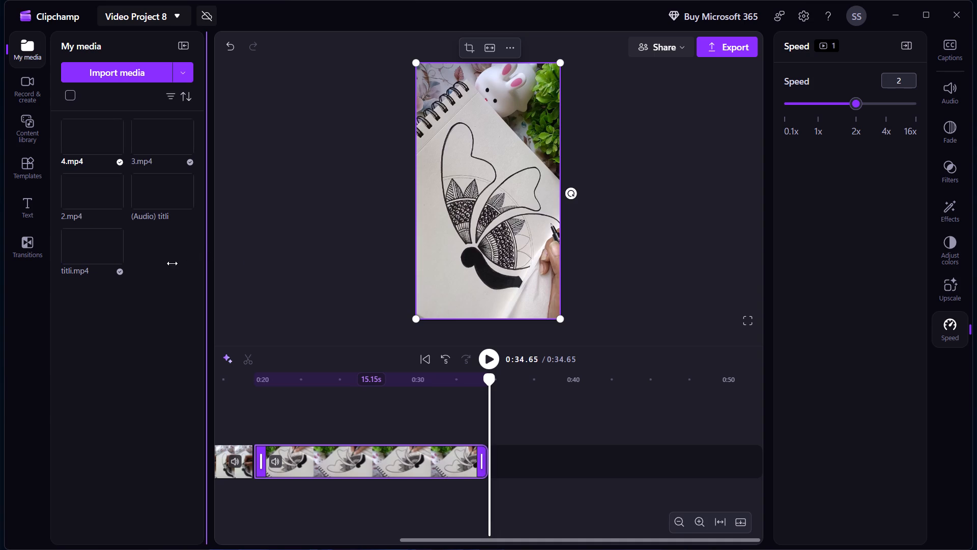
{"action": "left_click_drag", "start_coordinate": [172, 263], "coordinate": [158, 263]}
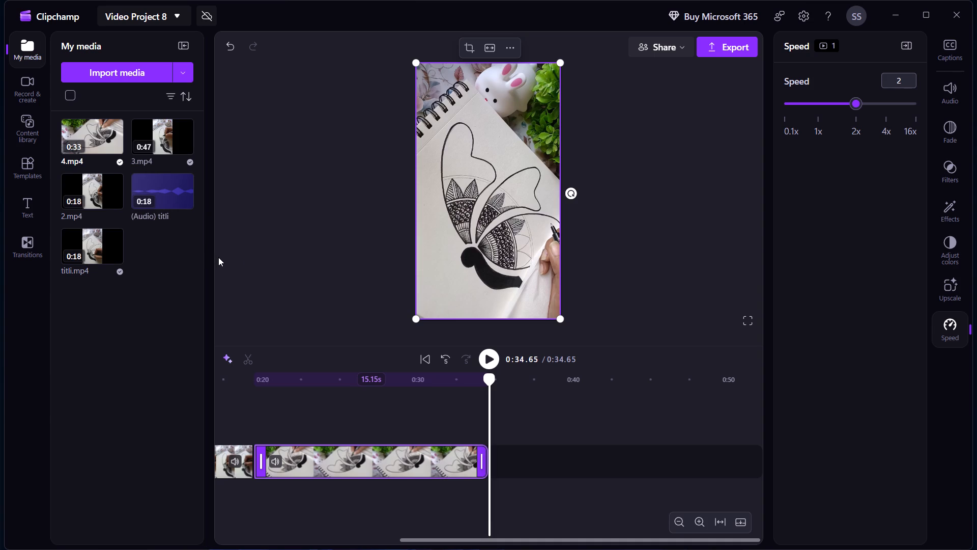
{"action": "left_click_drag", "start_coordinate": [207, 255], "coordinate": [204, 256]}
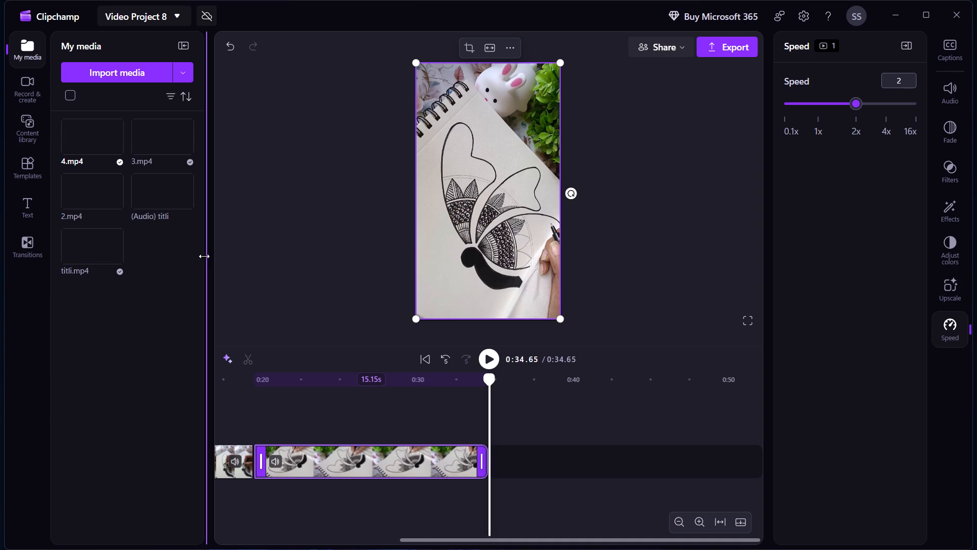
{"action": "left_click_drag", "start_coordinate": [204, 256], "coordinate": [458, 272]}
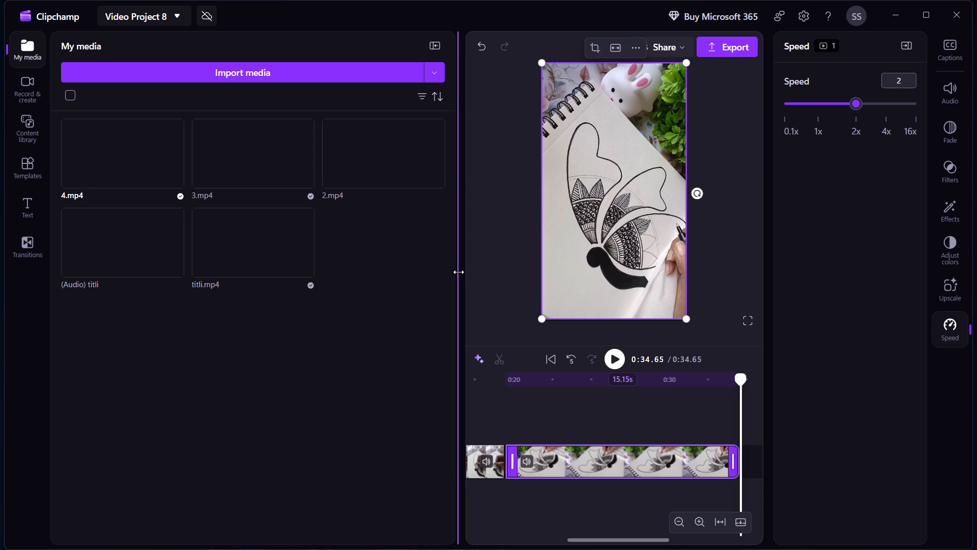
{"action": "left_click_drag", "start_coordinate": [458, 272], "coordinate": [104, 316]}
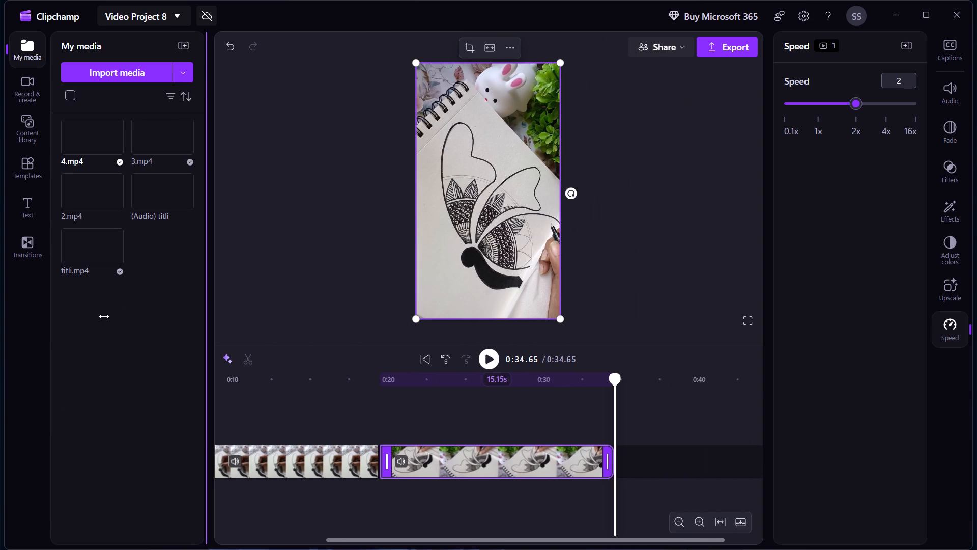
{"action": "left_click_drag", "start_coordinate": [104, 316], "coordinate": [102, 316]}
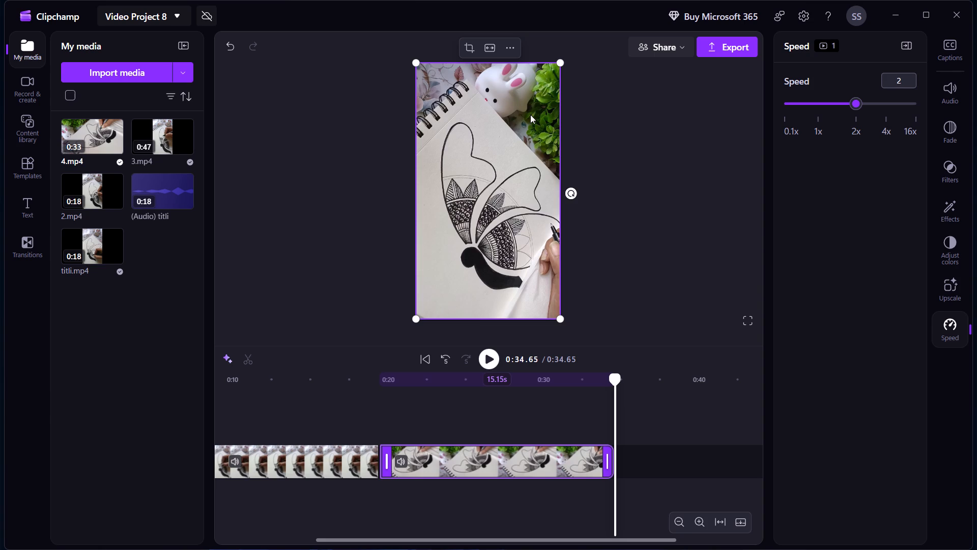
Import video file 5 from the Video Editing Drive and add it to the timeline after the 4.mp4 clip.
{"action": "left_click", "coordinate": [162, 68]}
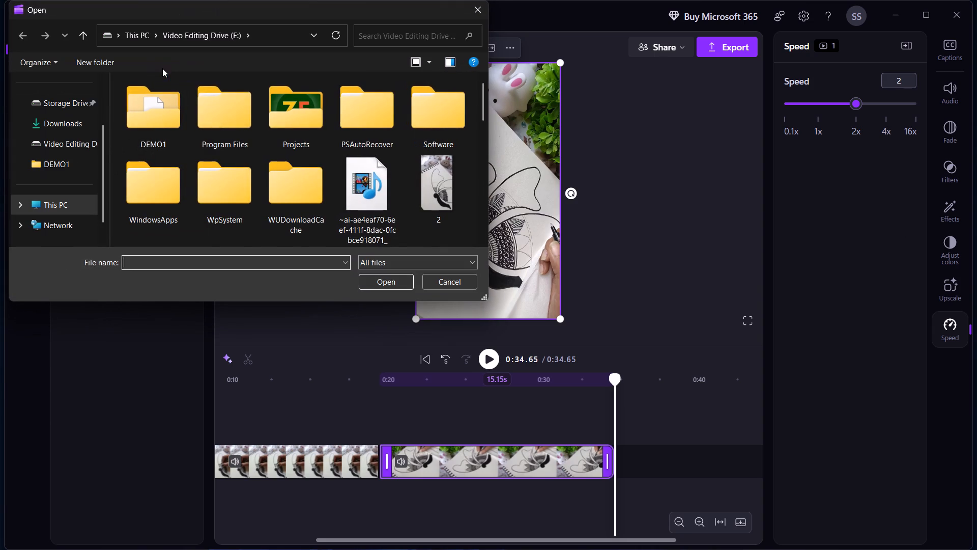
{"action": "scroll", "coordinate": [371, 155], "scroll_direction": "down", "scroll_amount": 1}
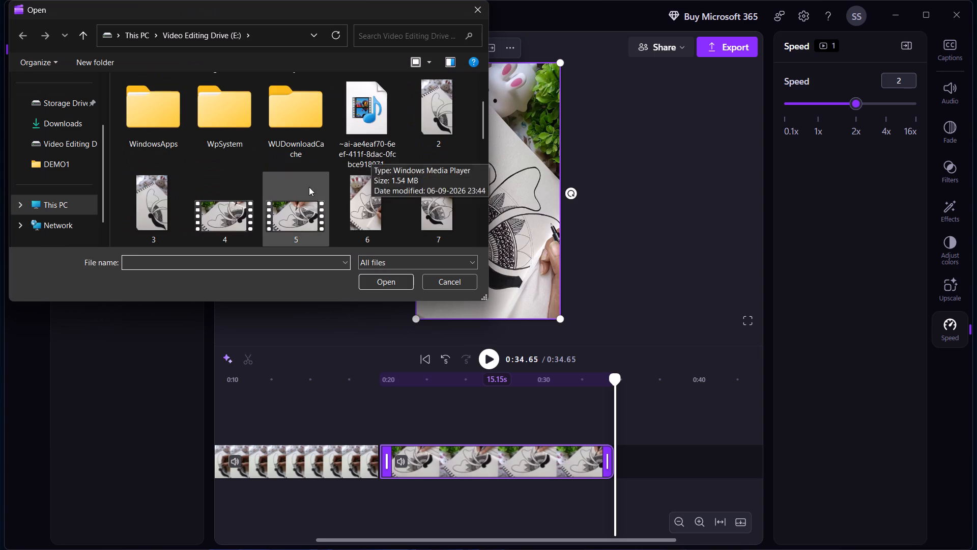
{"action": "left_click", "coordinate": [296, 199]}
{"action": "left_click", "coordinate": [379, 281]}
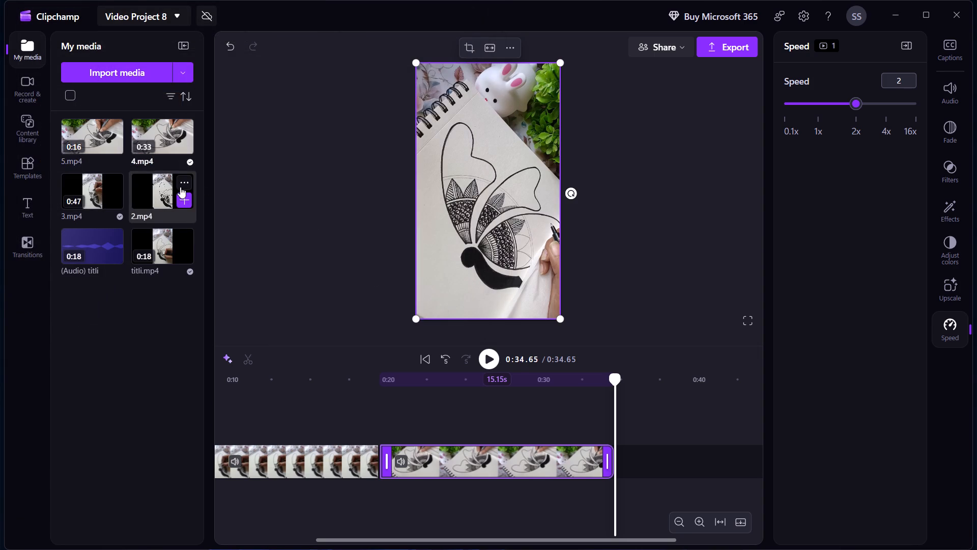
{"action": "left_click", "coordinate": [112, 149]}
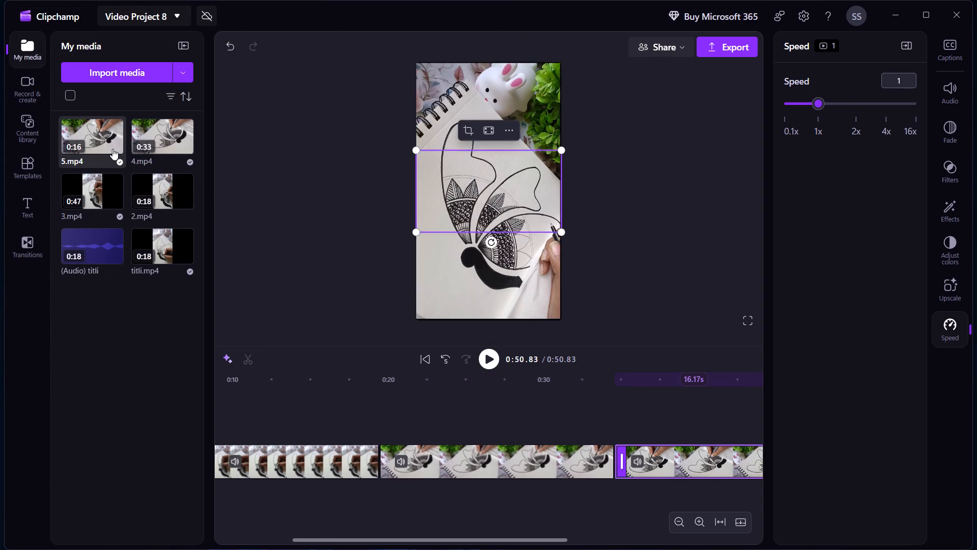
Rotate the 5.mp4 clip a quarter turn clockwise to portrait and make it fill the frame.
{"action": "left_click", "coordinate": [513, 133]}
{"action": "left_click", "coordinate": [520, 171]}
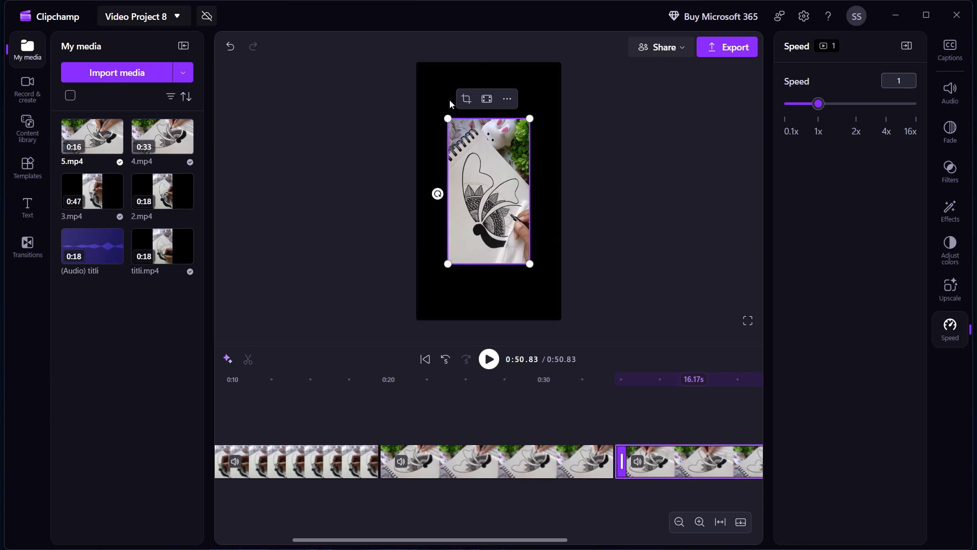
{"action": "left_click", "coordinate": [483, 100]}
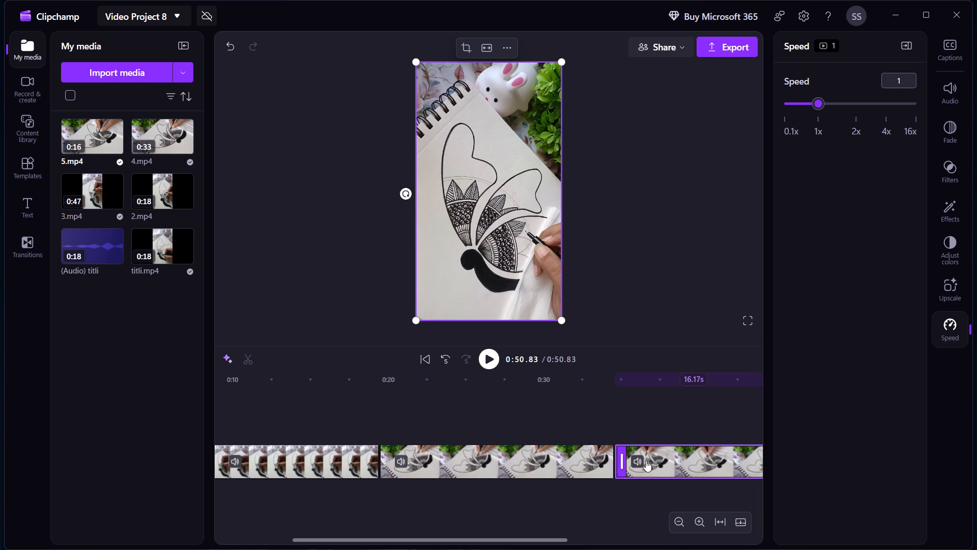
Trim the start of the 5.mp4 clip so it lasts about 12.7 seconds, and close the gap after the 4.mp4 clip.
{"action": "scroll", "coordinate": [646, 460], "scroll_direction": "left", "scroll_amount": 2}
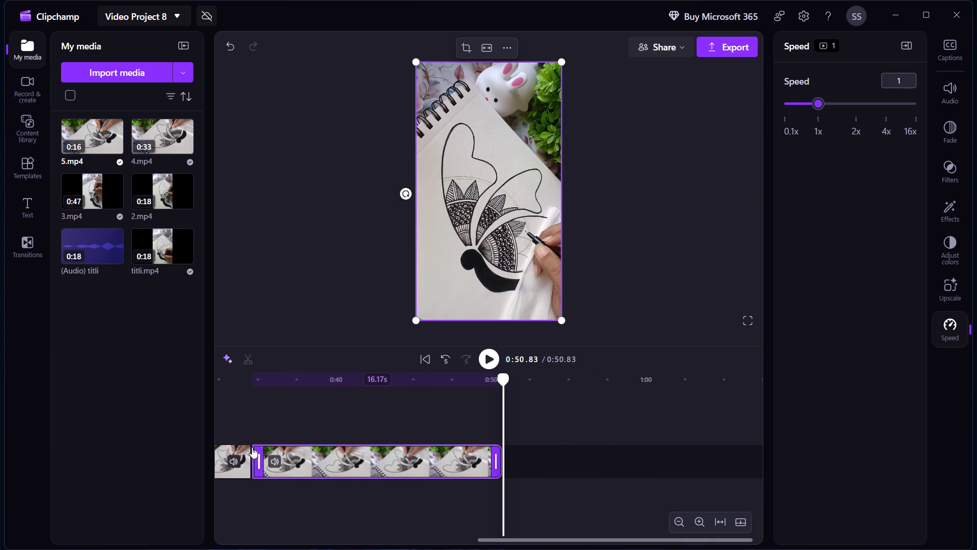
{"action": "left_click_drag", "start_coordinate": [259, 453], "coordinate": [268, 456]}
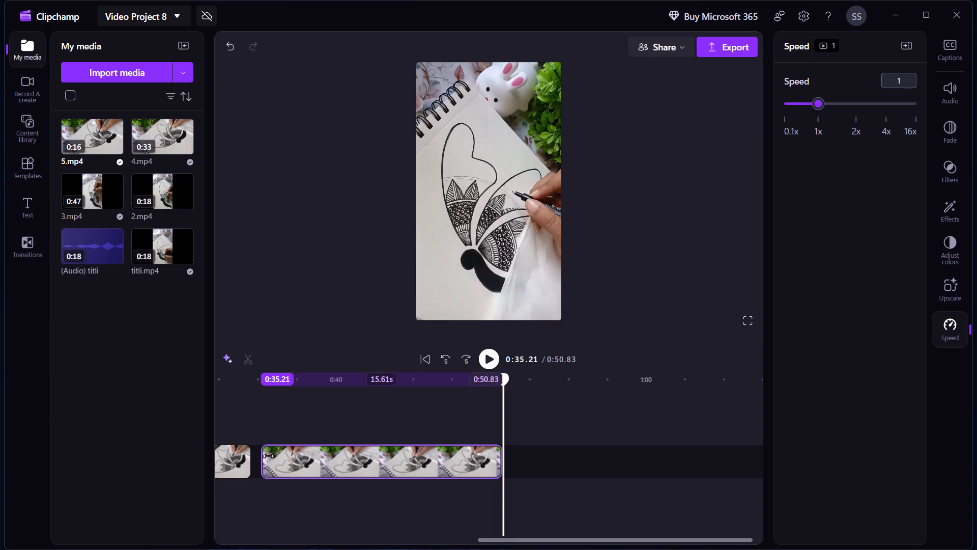
{"action": "left_click_drag", "start_coordinate": [268, 456], "coordinate": [304, 466]}
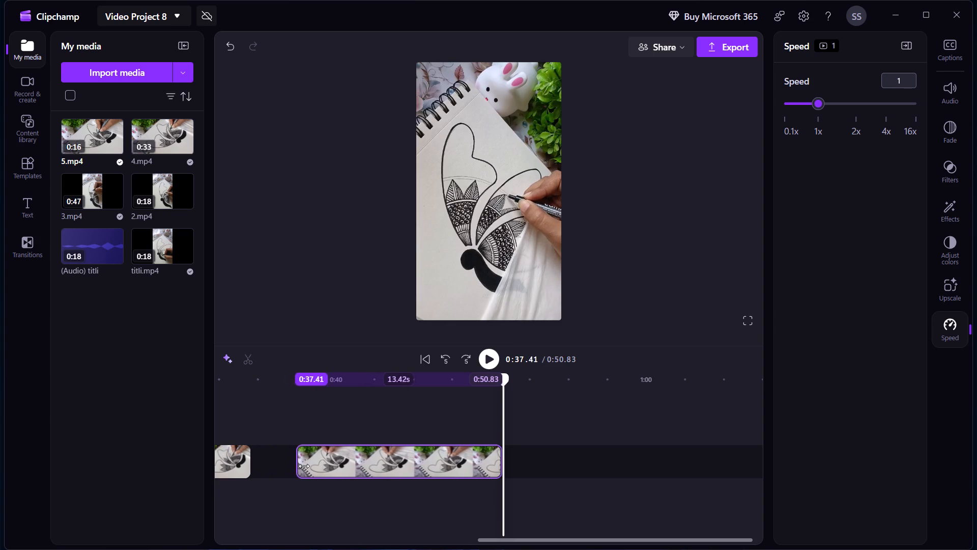
{"action": "left_click_drag", "start_coordinate": [304, 466], "coordinate": [309, 468]}
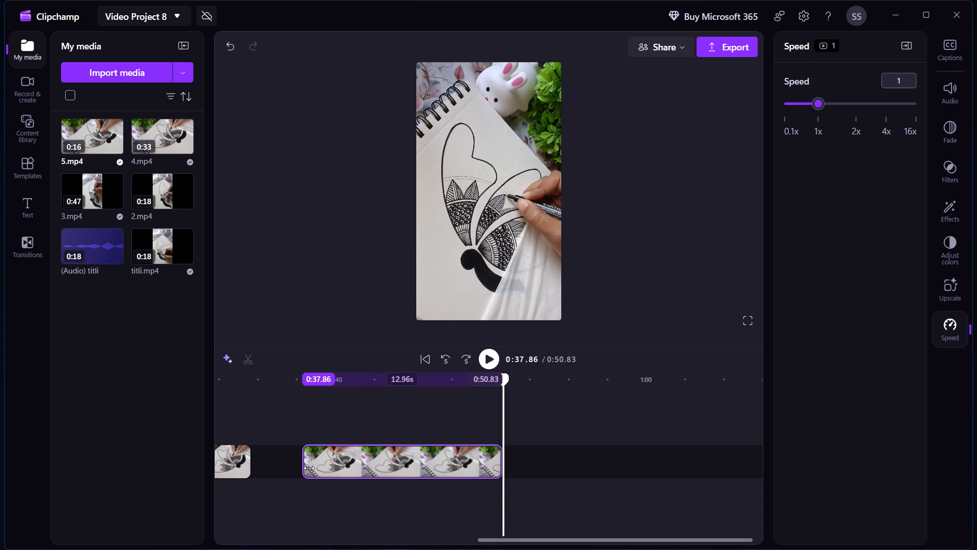
{"action": "left_click_drag", "start_coordinate": [309, 468], "coordinate": [332, 482]}
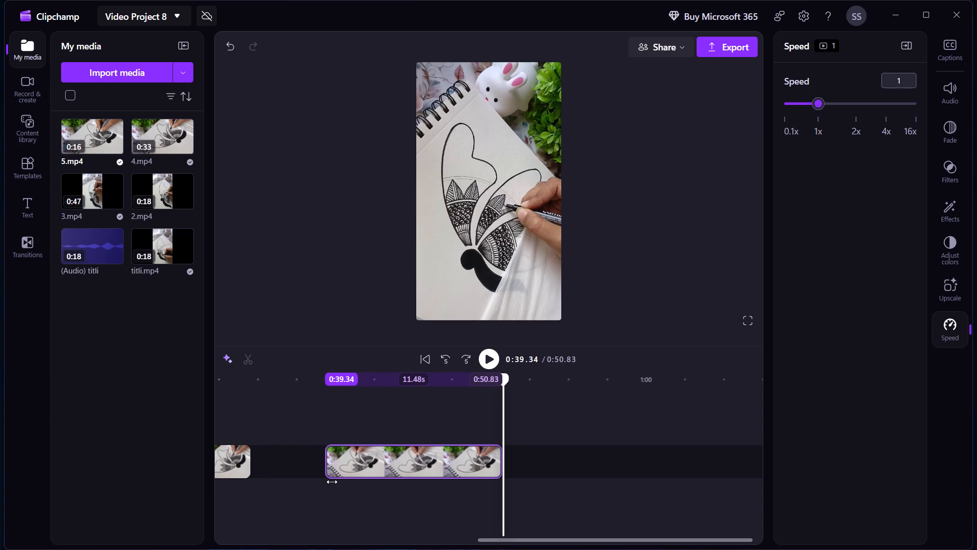
{"action": "left_click_drag", "start_coordinate": [332, 482], "coordinate": [300, 479]}
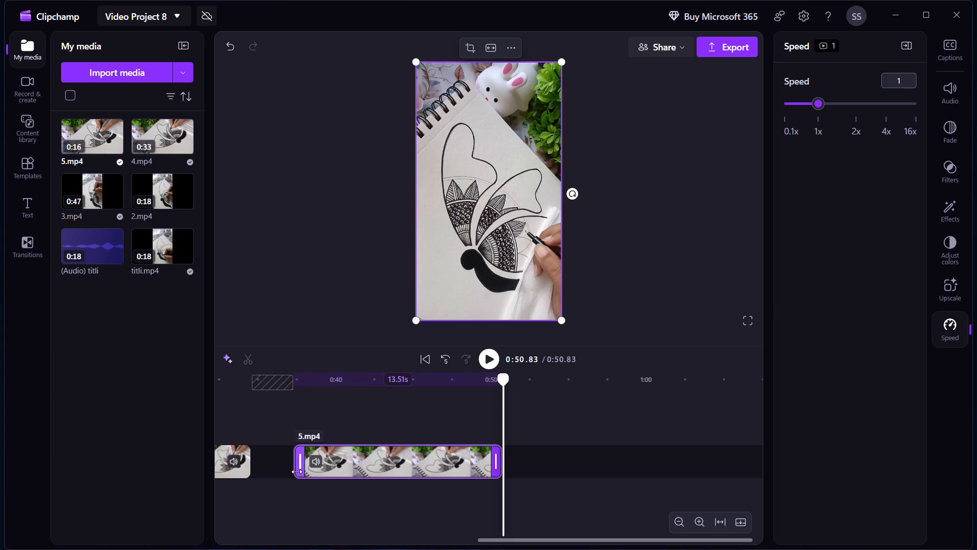
{"action": "left_click_drag", "start_coordinate": [297, 472], "coordinate": [275, 472]}
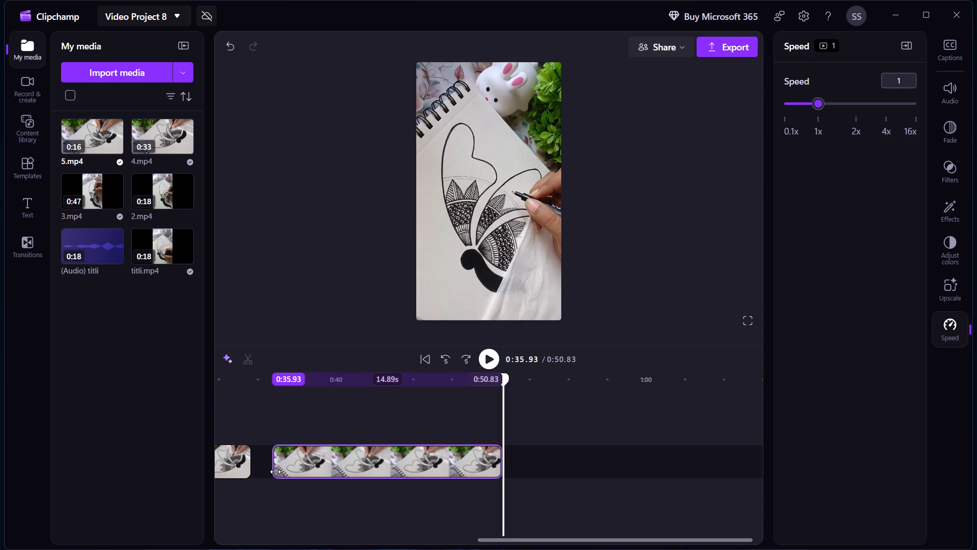
{"action": "left_click_drag", "start_coordinate": [275, 472], "coordinate": [302, 482]}
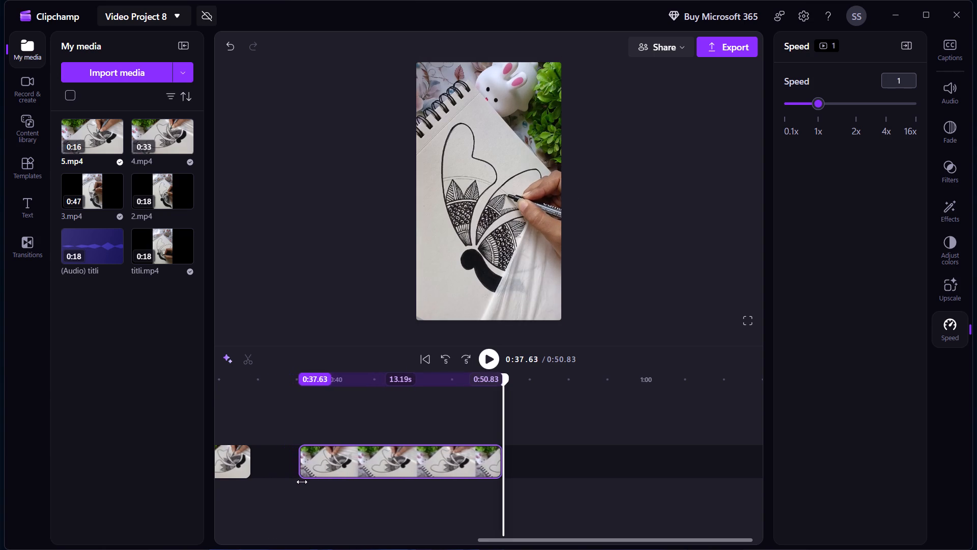
{"action": "left_click_drag", "start_coordinate": [302, 482], "coordinate": [304, 484]}
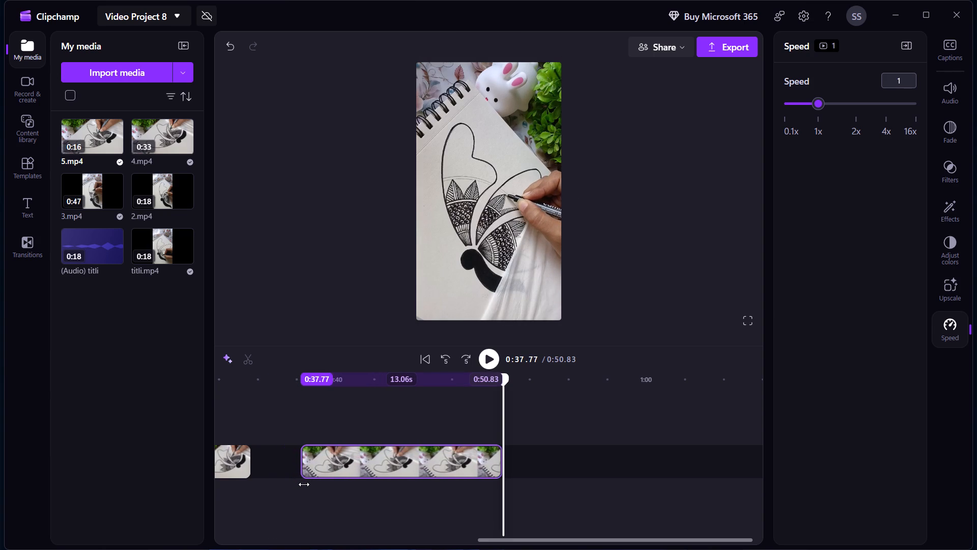
{"action": "left_click_drag", "start_coordinate": [304, 484], "coordinate": [309, 487]}
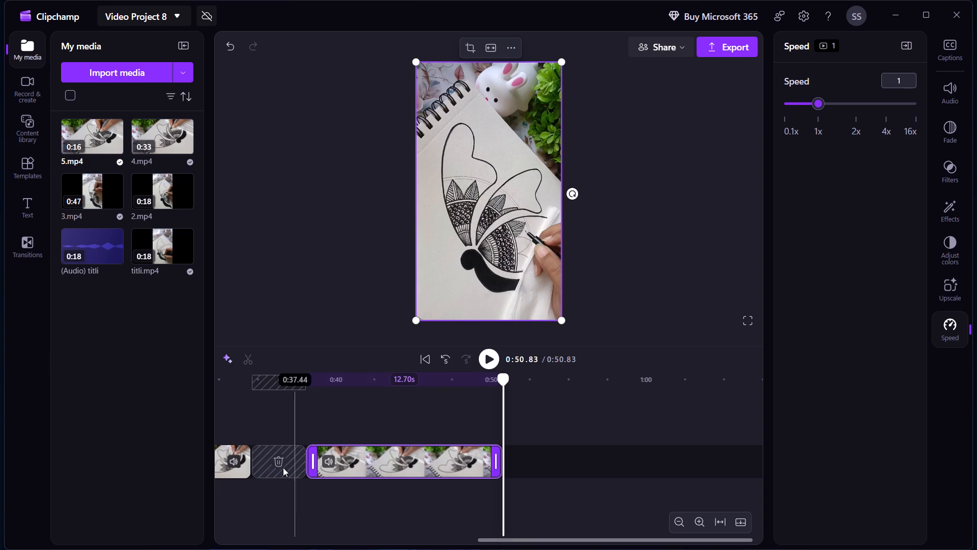
{"action": "left_click", "coordinate": [281, 465]}
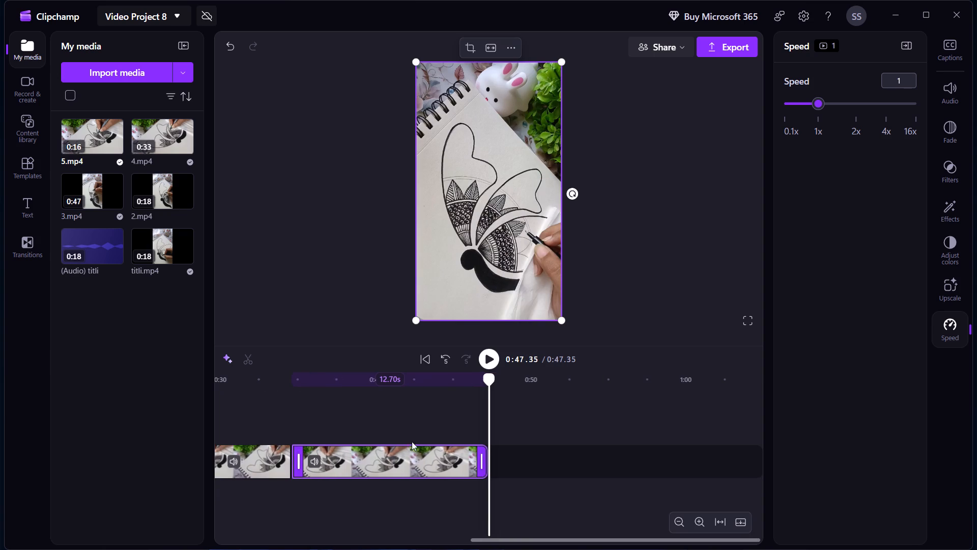
Play back the trimmed 5.mp4 clip from near its start to review it.
{"action": "left_click_drag", "start_coordinate": [489, 381], "coordinate": [315, 414]}
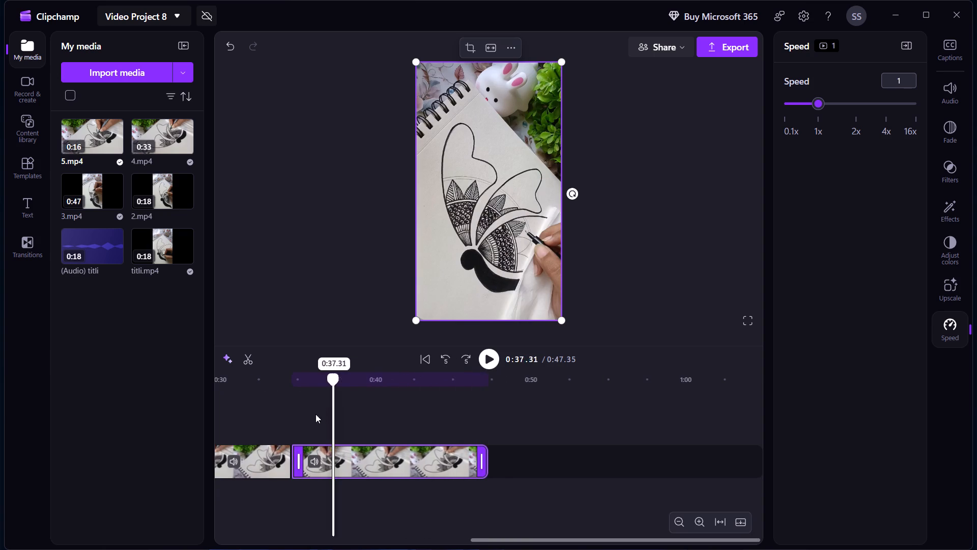
{"action": "left_click_drag", "start_coordinate": [315, 414], "coordinate": [290, 418]}
{"action": "key", "text": "space"}
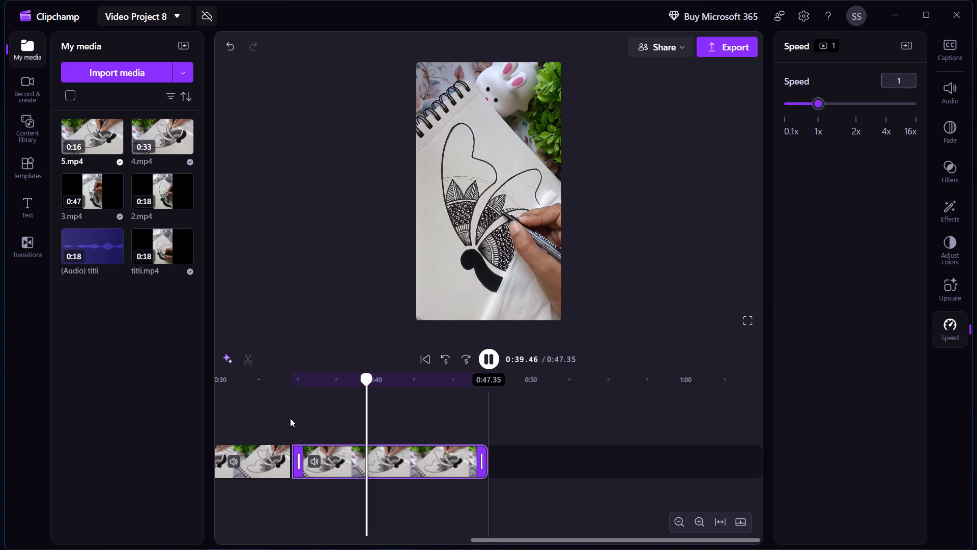
{"action": "key", "text": "space"}
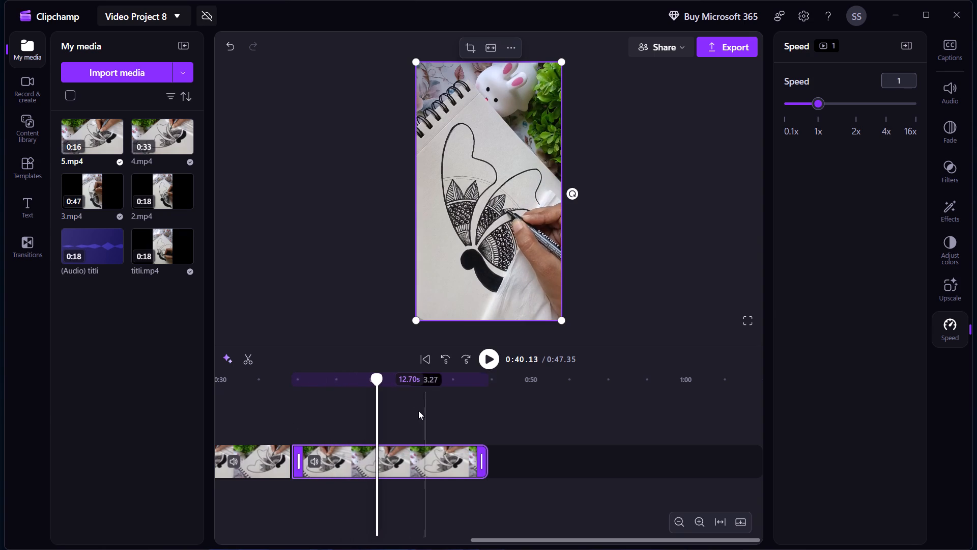
{"action": "key", "text": "space"}
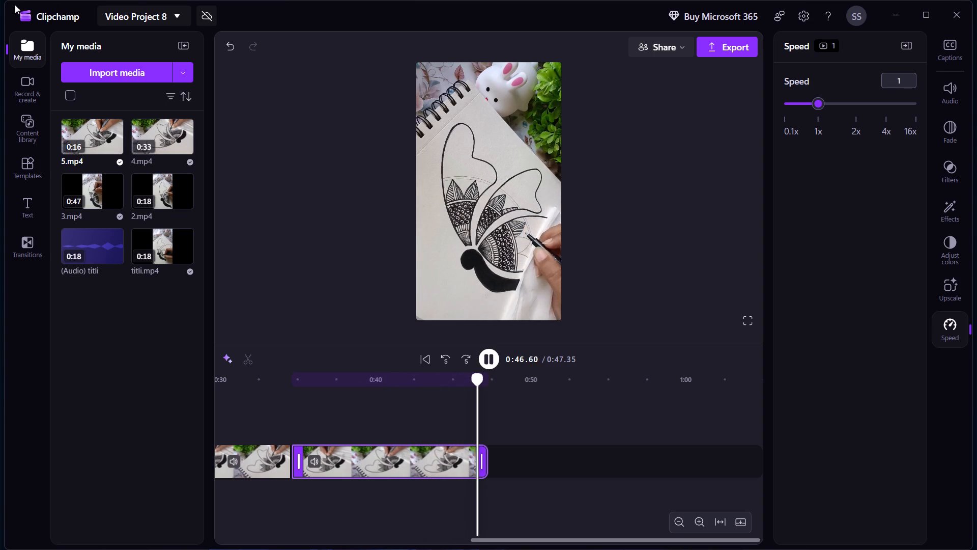
Import video file 6 from the Video Editing Drive and add it to the timeline after the 5.mp4 clip.
{"action": "left_click", "coordinate": [113, 67]}
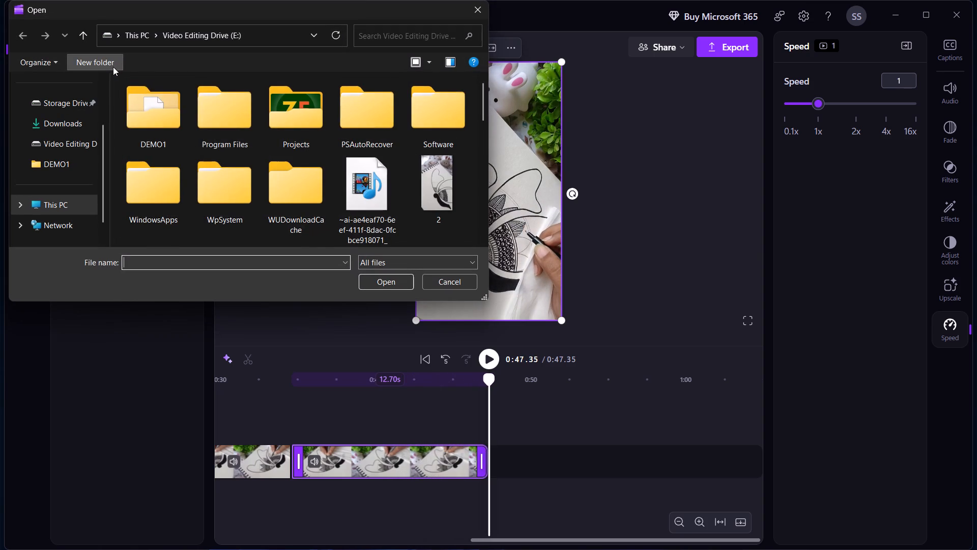
{"action": "scroll", "coordinate": [248, 147], "scroll_direction": "down", "scroll_amount": 1}
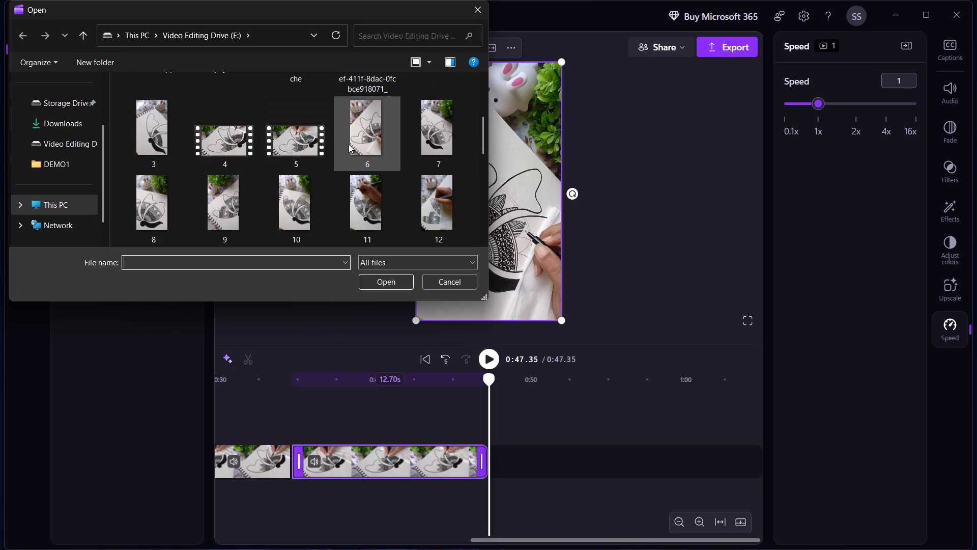
{"action": "left_click", "coordinate": [350, 145]}
{"action": "left_click", "coordinate": [395, 279]}
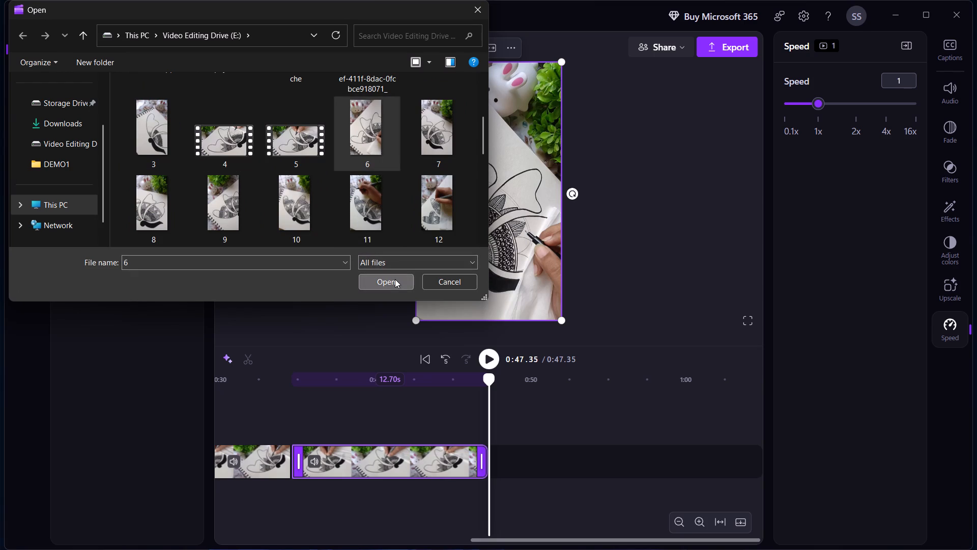
{"action": "left_click", "coordinate": [113, 144]}
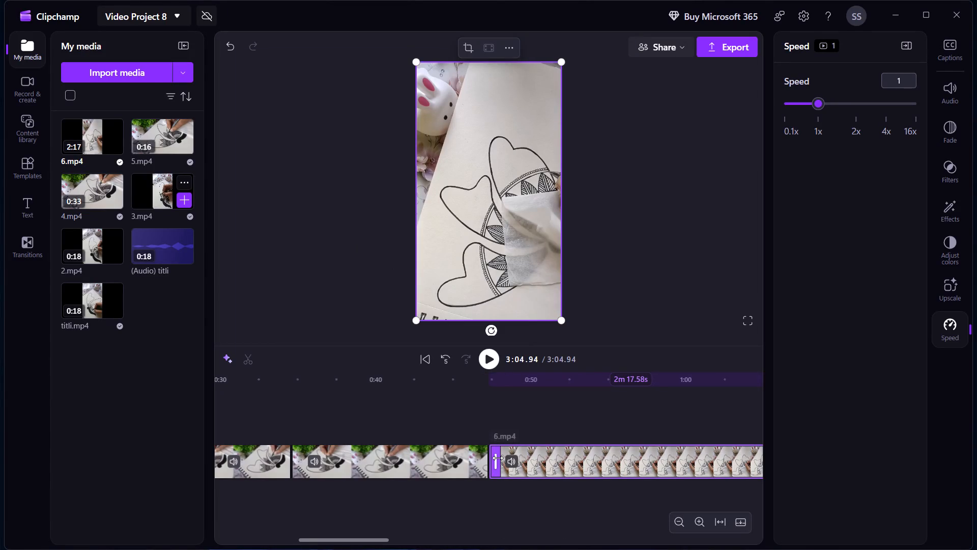
Trim the start of the 6.mp4 clip so it lasts about 2 min 11.8 s, and close the gap before it.
{"action": "left_click_drag", "start_coordinate": [498, 458], "coordinate": [505, 458]}
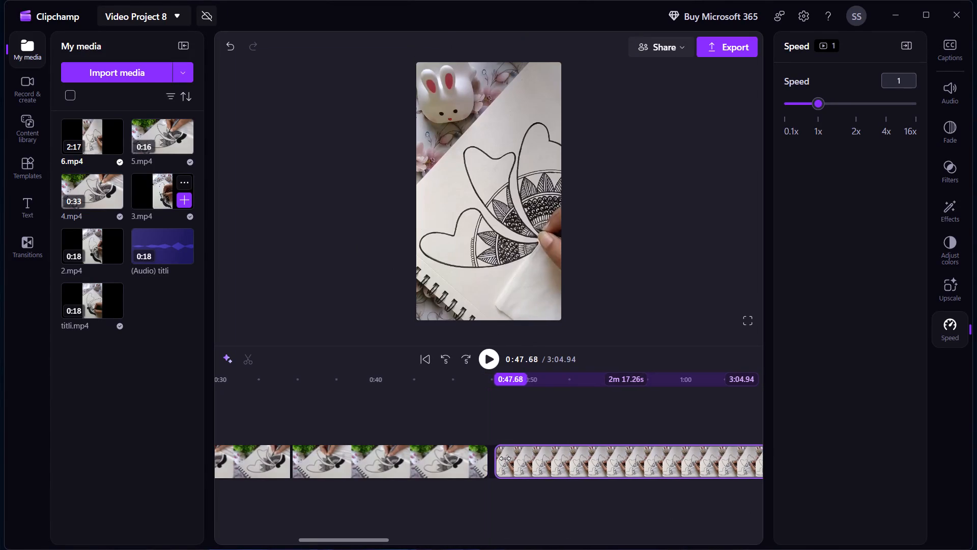
{"action": "left_click_drag", "start_coordinate": [505, 458], "coordinate": [579, 463]}
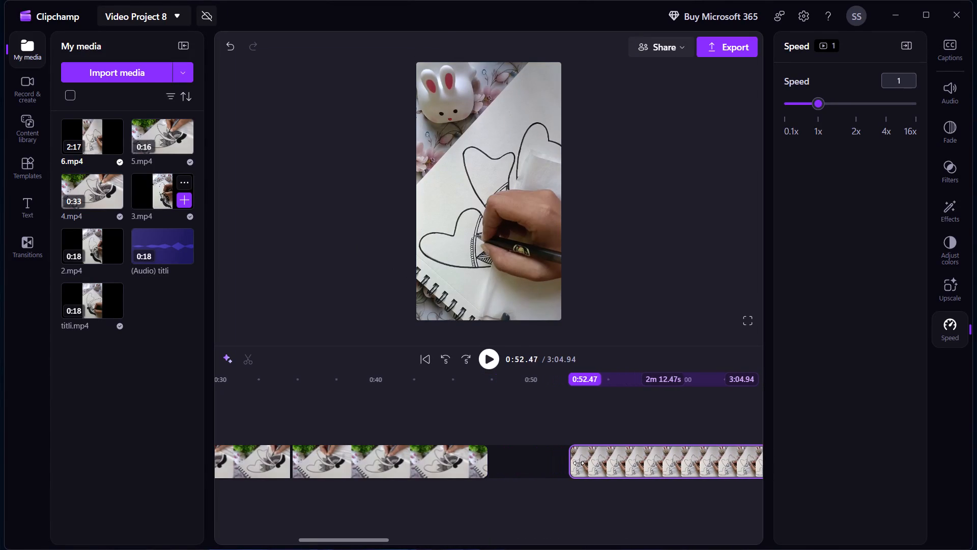
{"action": "left_click_drag", "start_coordinate": [579, 463], "coordinate": [587, 466]}
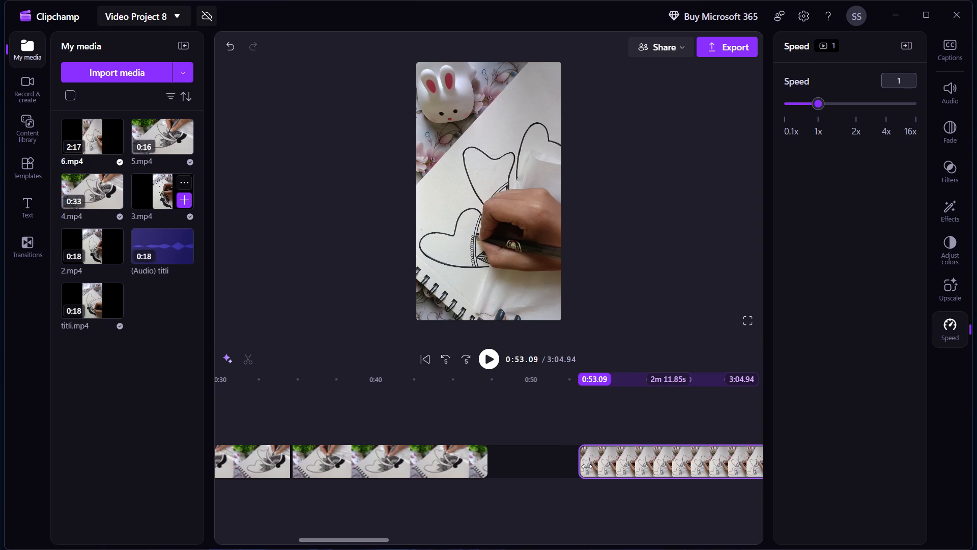
{"action": "left_click_drag", "start_coordinate": [587, 466], "coordinate": [587, 466]}
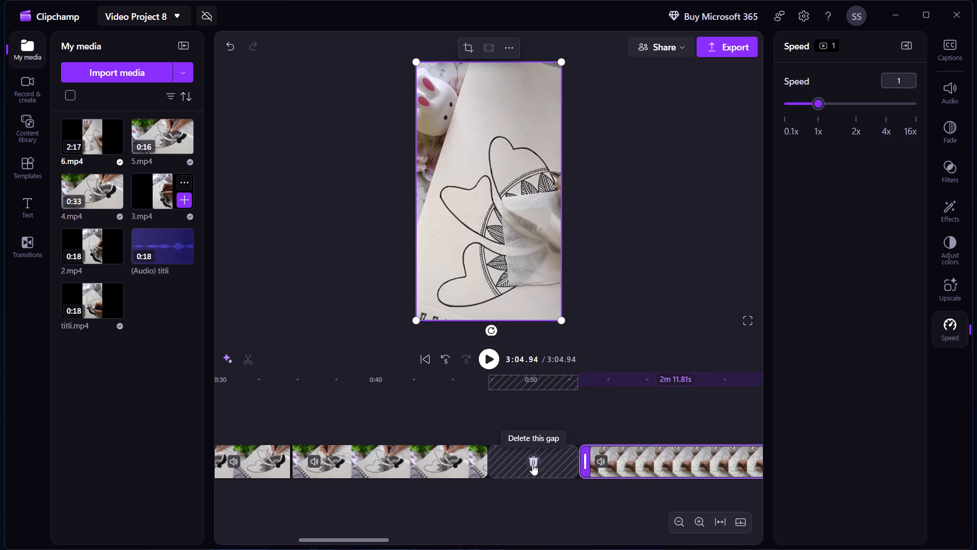
{"action": "left_click", "coordinate": [532, 464]}
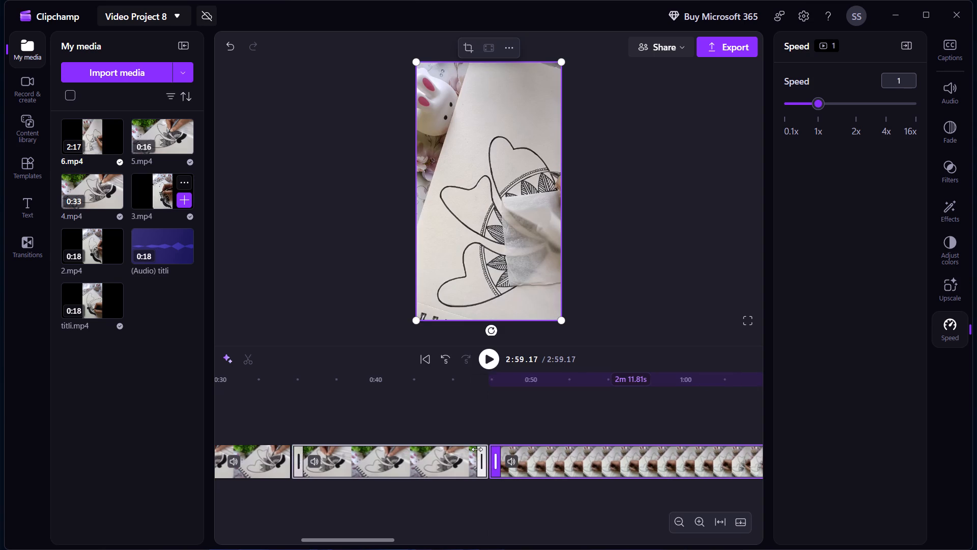
Trim the end of the 5.mp4 clip so it lasts about 2.3 seconds, and close the gap before the 6.mp4 clip.
{"action": "left_click_drag", "start_coordinate": [481, 463], "coordinate": [459, 464]}
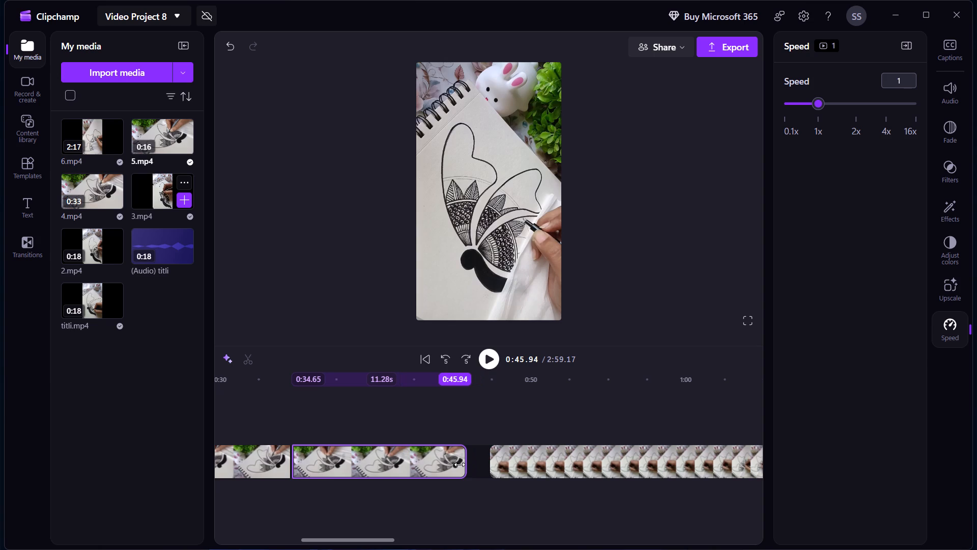
{"action": "left_click_drag", "start_coordinate": [459, 464], "coordinate": [438, 468]}
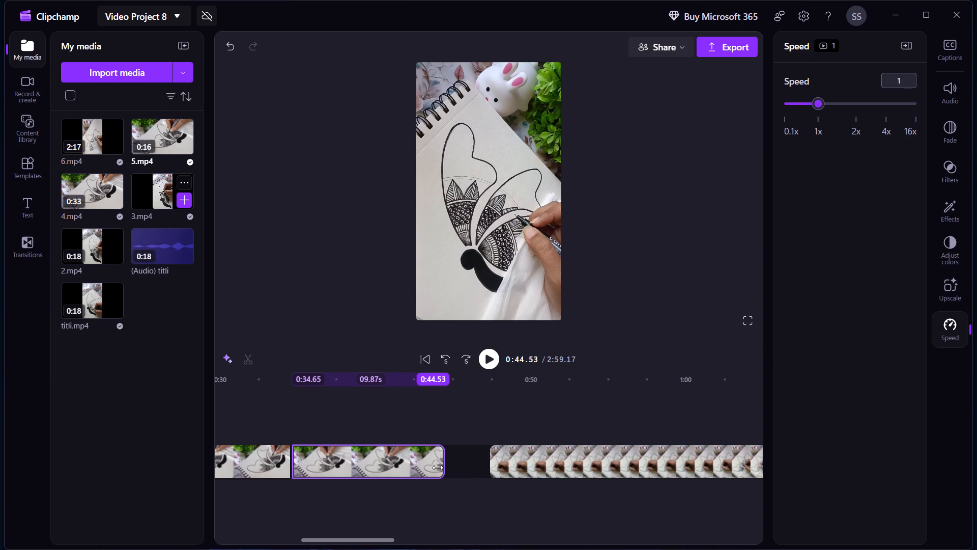
{"action": "left_click_drag", "start_coordinate": [438, 468], "coordinate": [384, 471]}
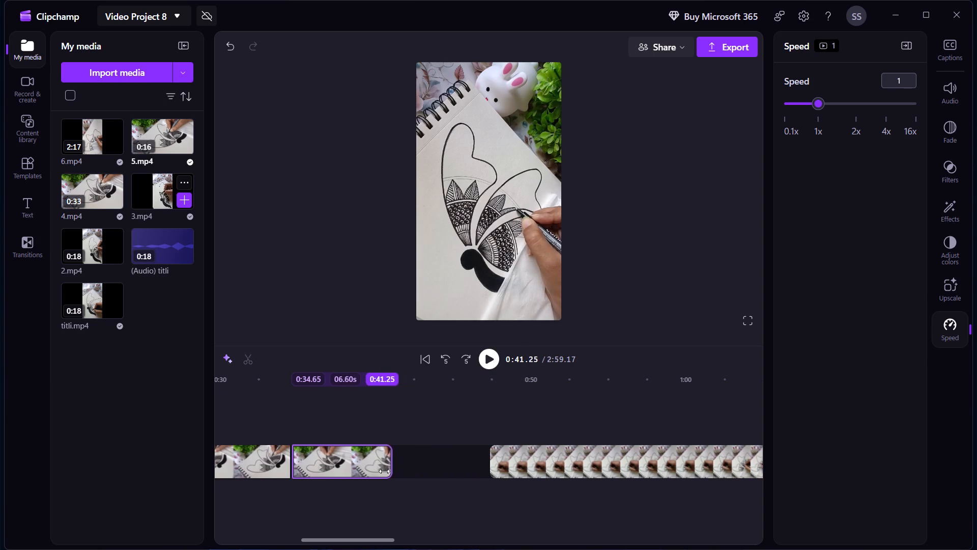
{"action": "left_click_drag", "start_coordinate": [384, 471], "coordinate": [338, 479]}
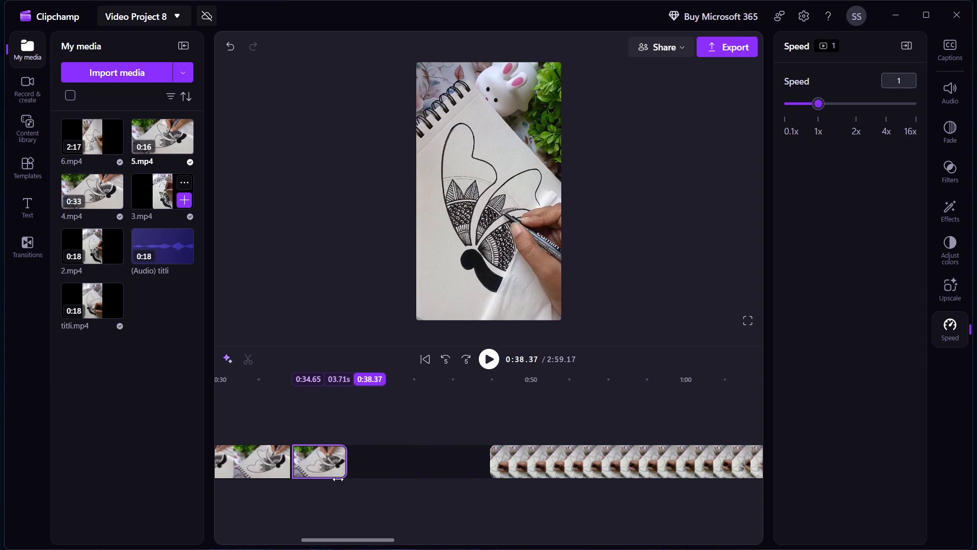
{"action": "left_click_drag", "start_coordinate": [338, 479], "coordinate": [321, 478]}
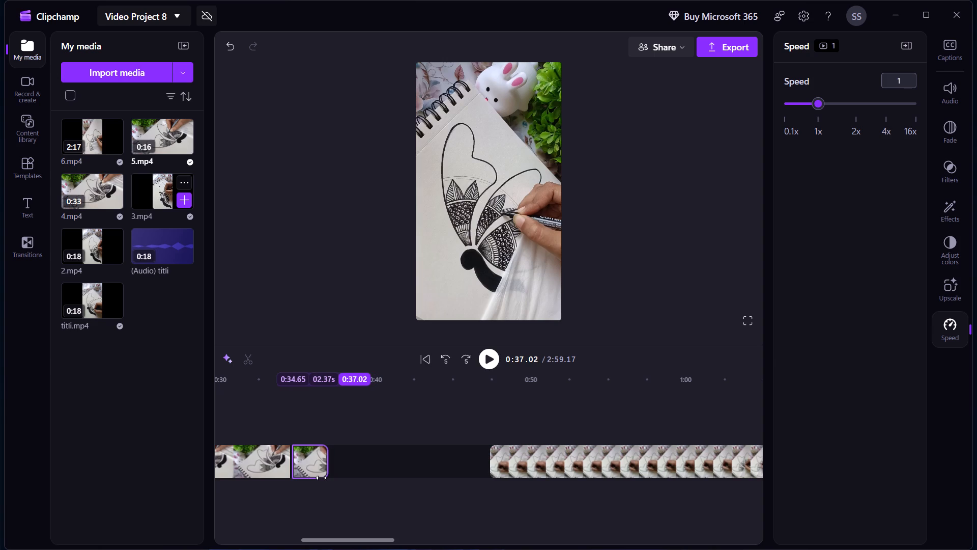
{"action": "left_click_drag", "start_coordinate": [321, 478], "coordinate": [320, 478]}
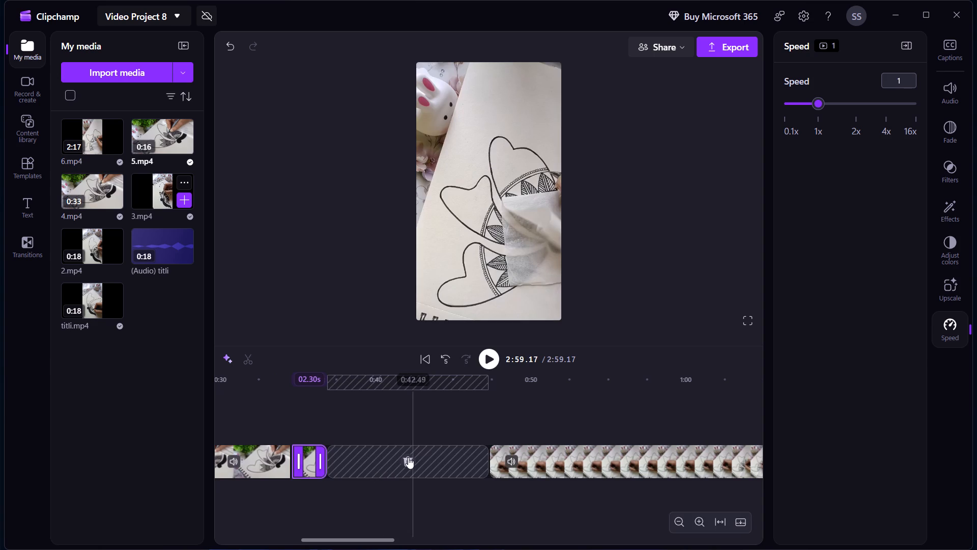
{"action": "left_click", "coordinate": [406, 460]}
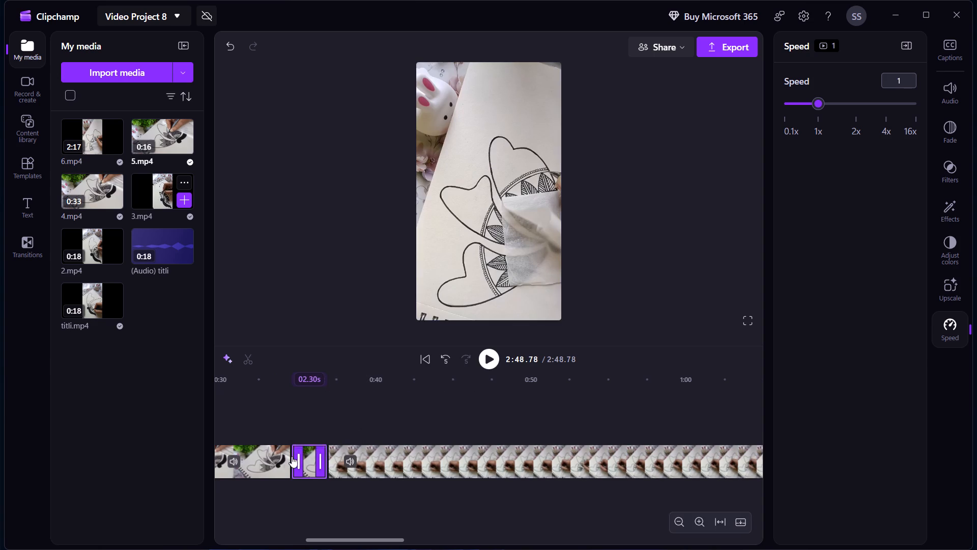
Play back the timeline from about 0:35.96 to review the join between the 5.mp4 and 6.mp4 clips.
{"action": "left_click", "coordinate": [279, 456]}
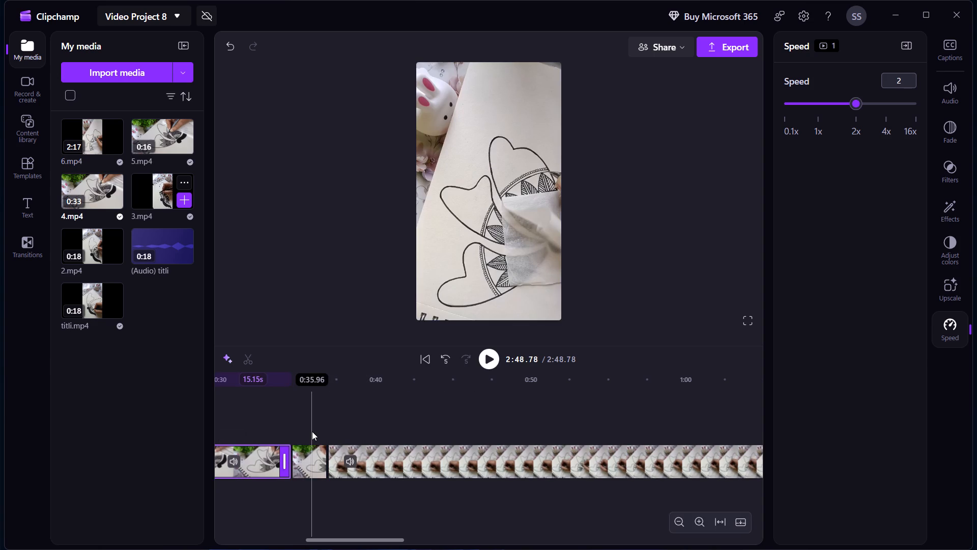
{"action": "left_click", "coordinate": [312, 431]}
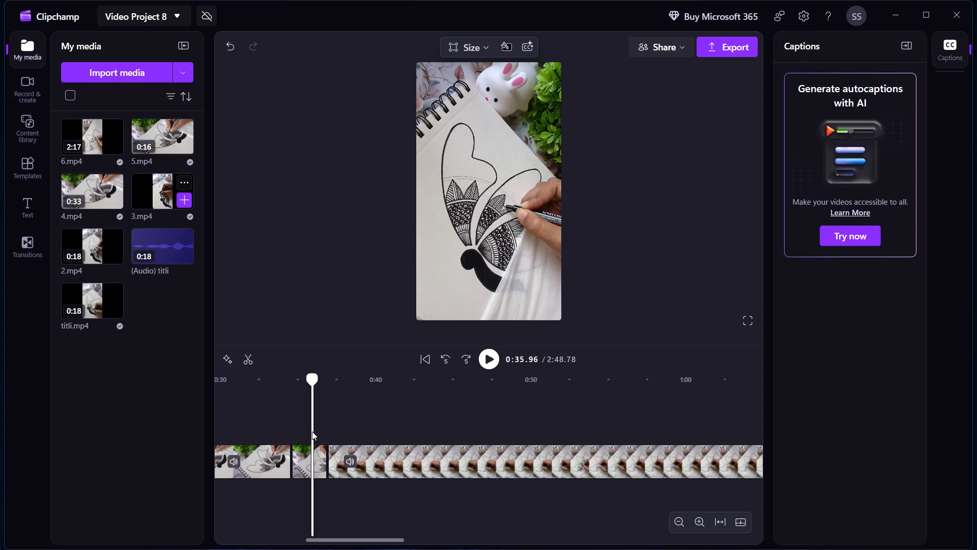
{"action": "key", "text": "space"}
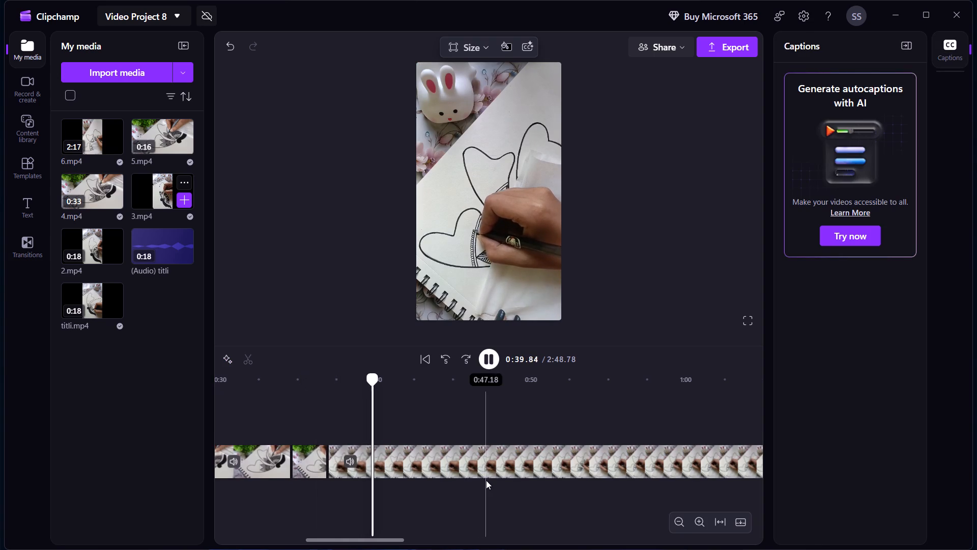
Speed up the 6.mp4 clip, first to 2x and then to 3.25x.
{"action": "left_click", "coordinate": [487, 463]}
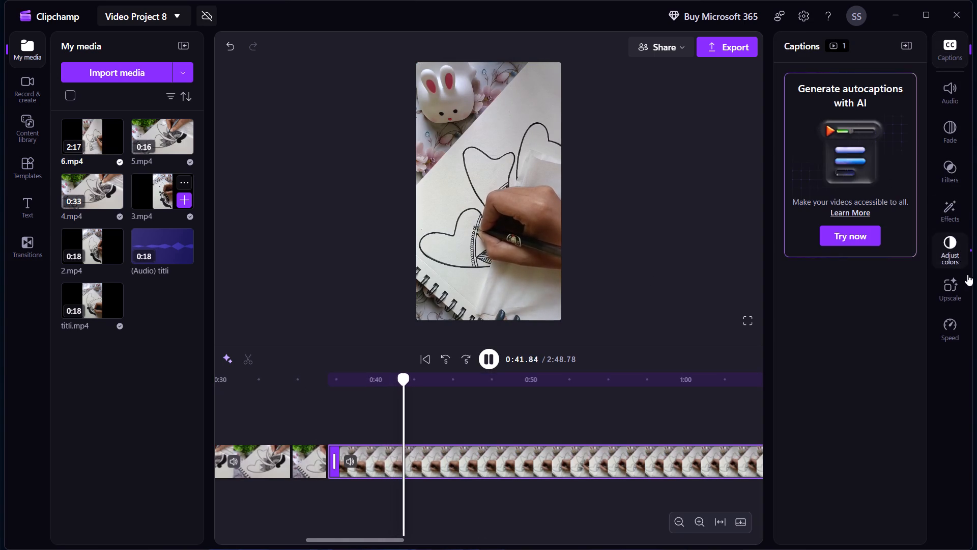
{"action": "left_click", "coordinate": [954, 321]}
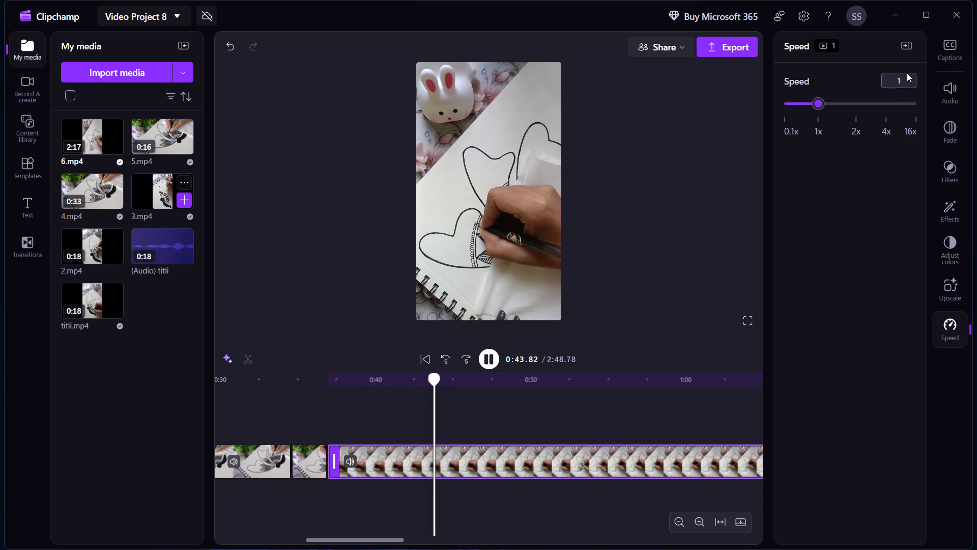
{"action": "left_click", "coordinate": [907, 73]}
{"action": "left_click", "coordinate": [903, 81]}
{"action": "key", "text": "2"}
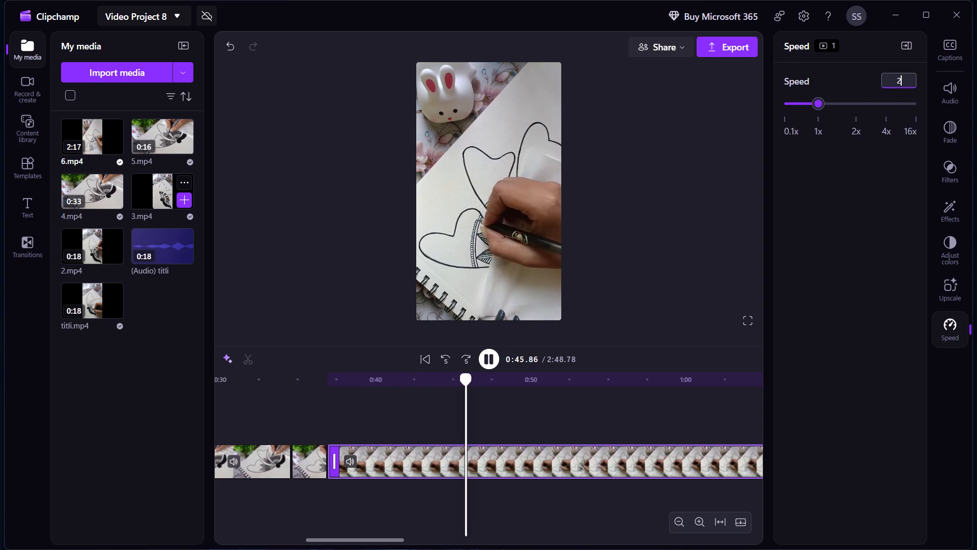
{"action": "key", "text": "Return"}
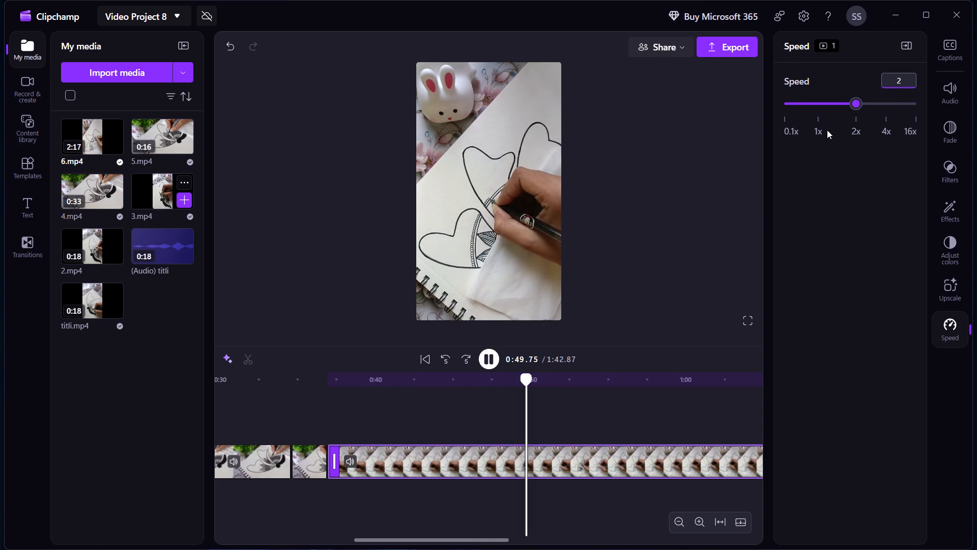
{"action": "left_click", "coordinate": [873, 102]}
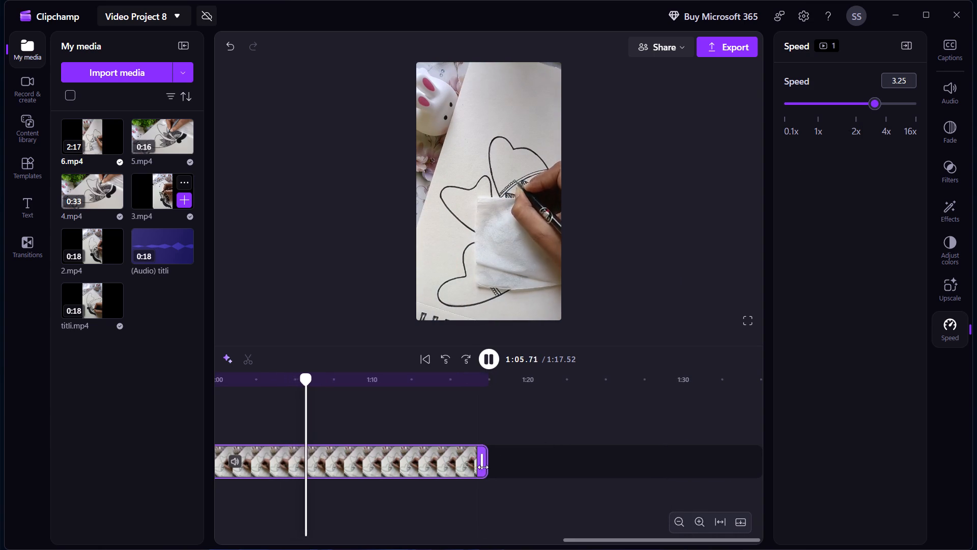
Trim the end of the 6.mp4 clip so it lasts about 13.9 seconds.
{"action": "left_click_drag", "start_coordinate": [482, 467], "coordinate": [443, 472]}
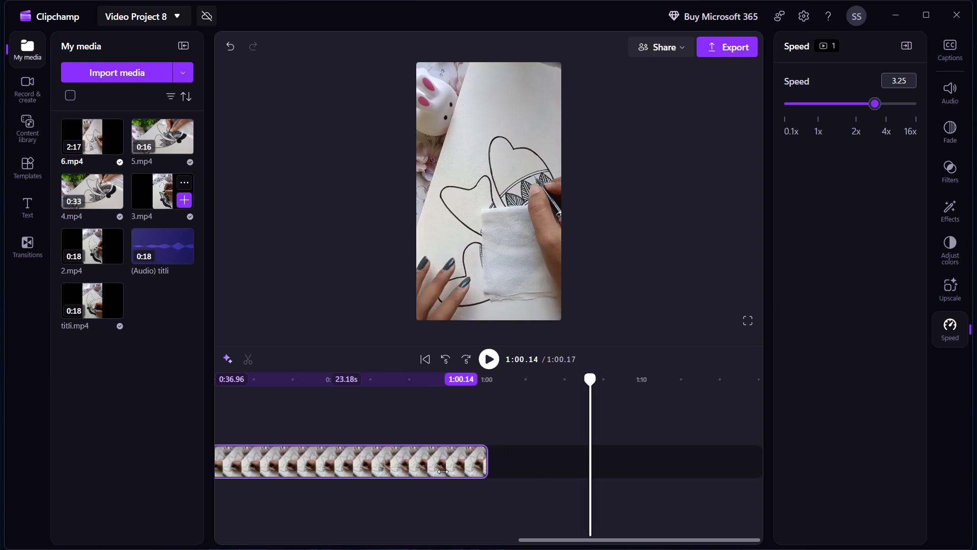
{"action": "left_click_drag", "start_coordinate": [443, 472], "coordinate": [542, 464]}
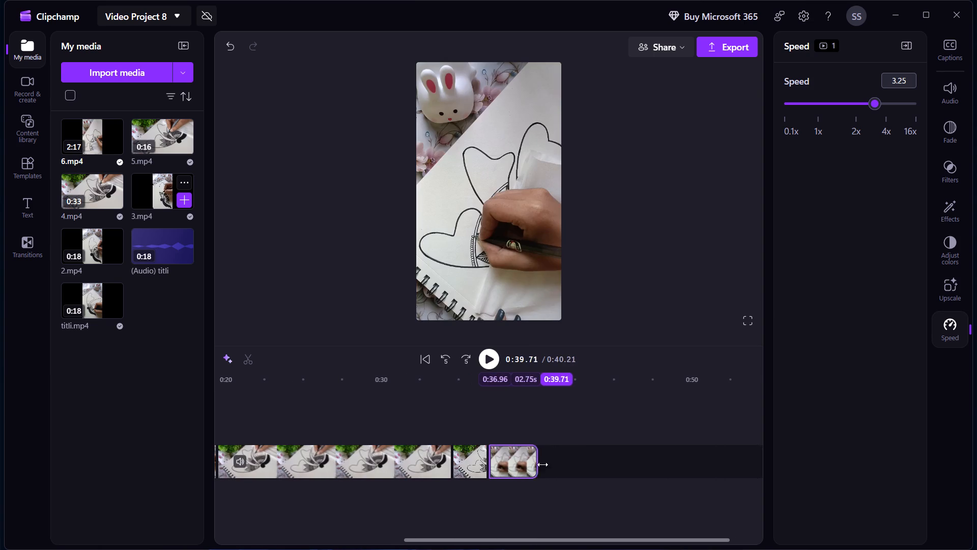
{"action": "left_click_drag", "start_coordinate": [542, 464], "coordinate": [628, 456]}
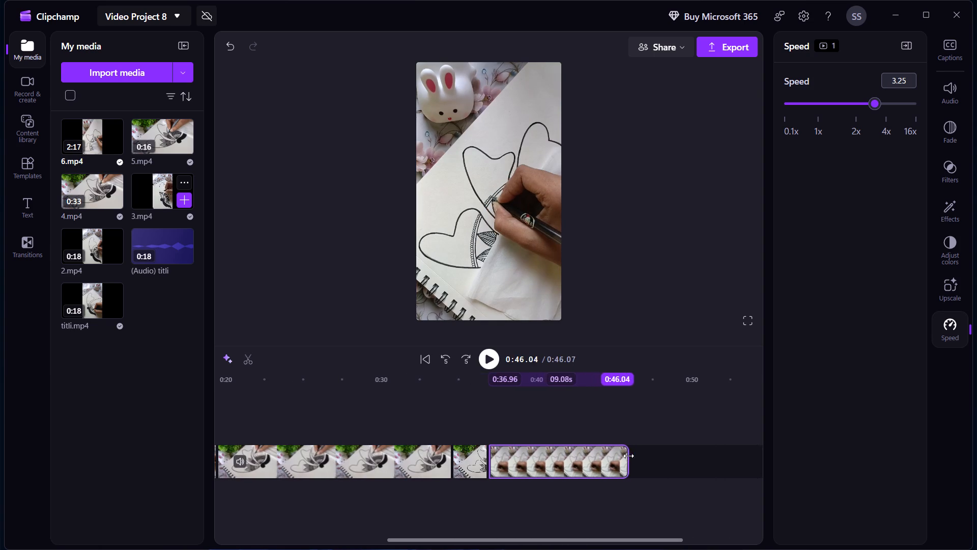
{"action": "left_click_drag", "start_coordinate": [628, 456], "coordinate": [687, 450]}
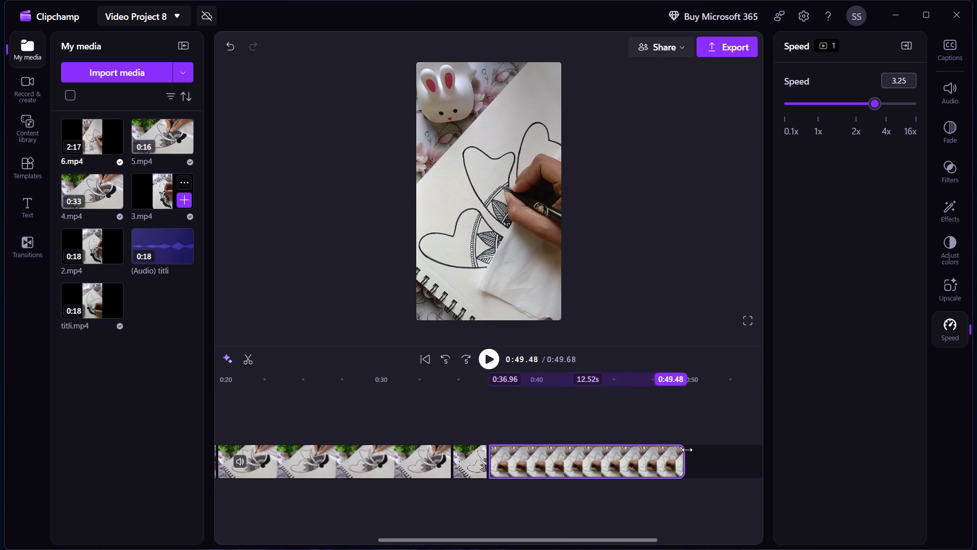
{"action": "left_click_drag", "start_coordinate": [687, 450], "coordinate": [698, 450]}
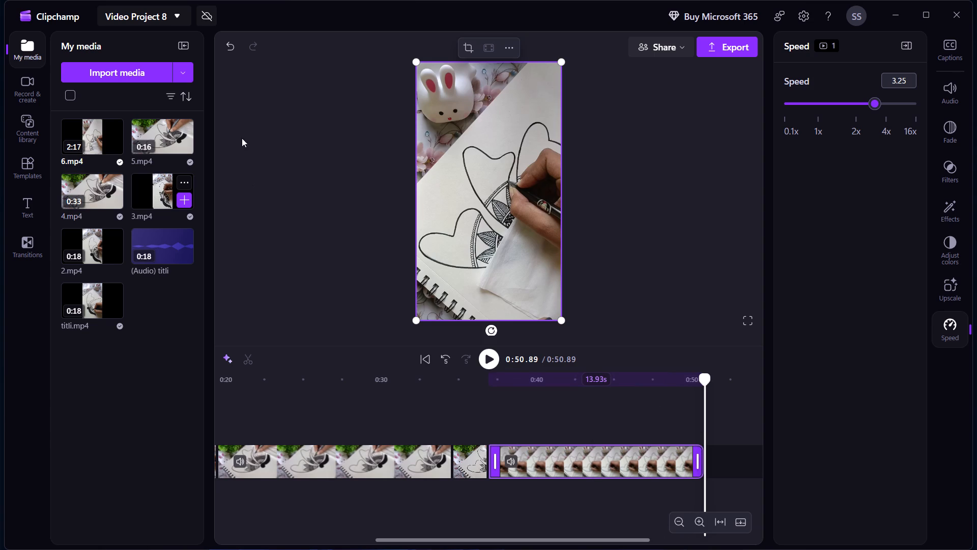
Import video file 7 from the Video Editing Drive and add it to the timeline after the 6.mp4 clip.
{"action": "left_click", "coordinate": [151, 66]}
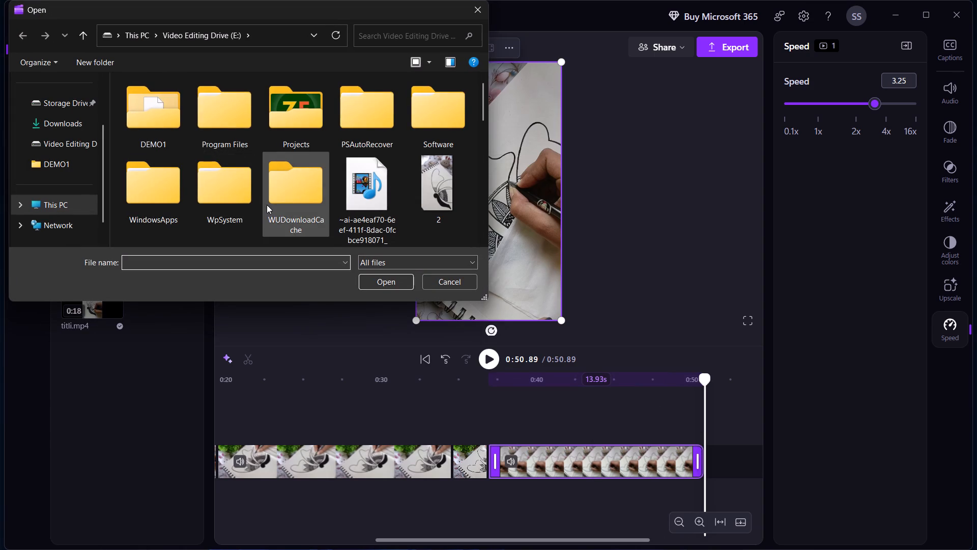
{"action": "scroll", "coordinate": [267, 205], "scroll_direction": "down", "scroll_amount": 2}
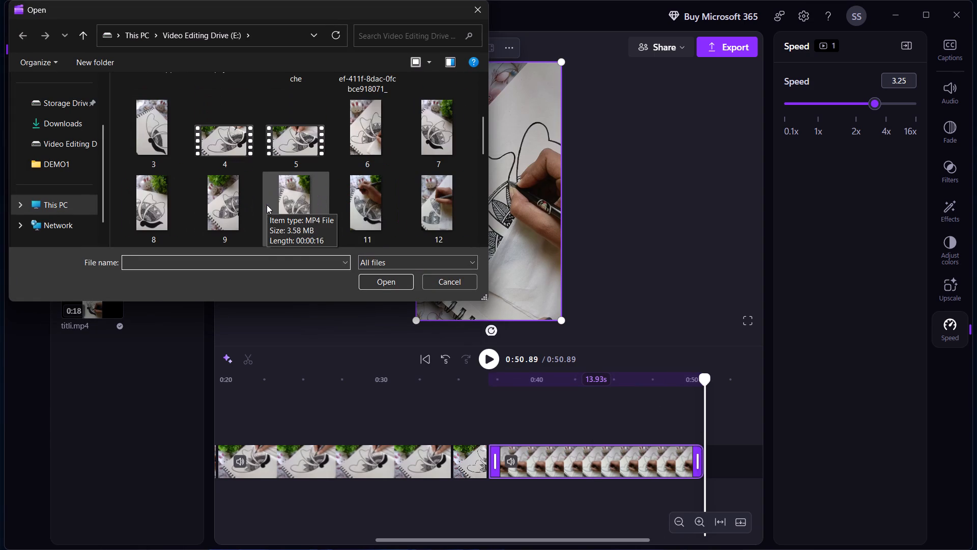
{"action": "left_click", "coordinate": [420, 153]}
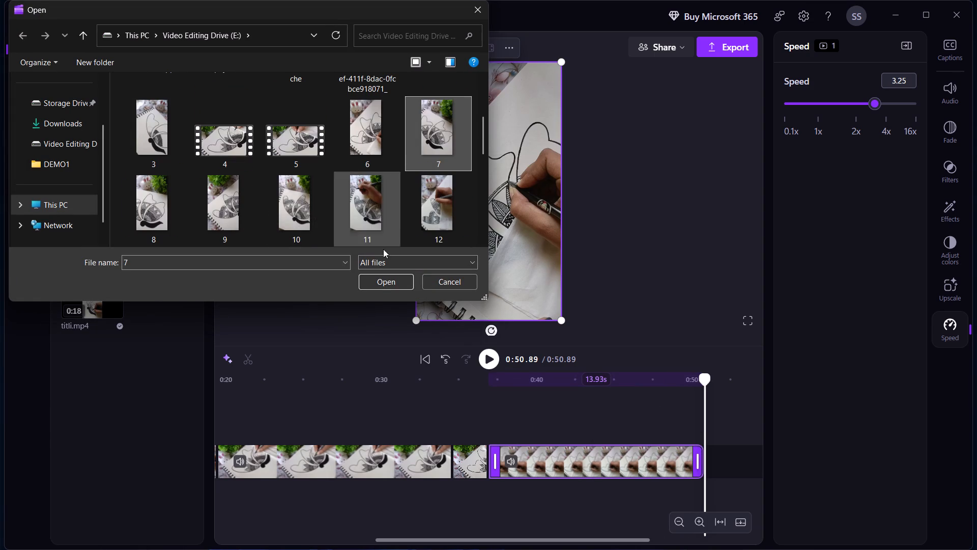
{"action": "left_click", "coordinate": [377, 285]}
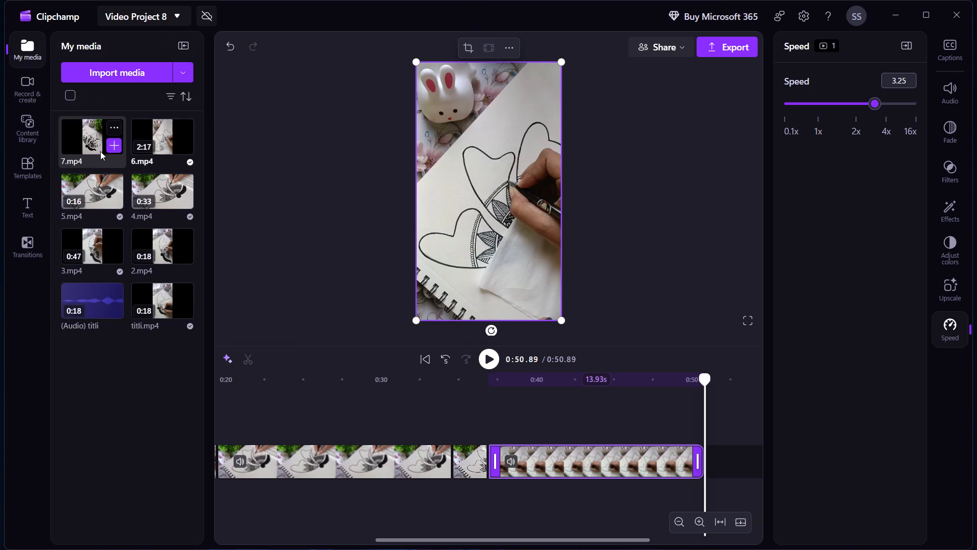
{"action": "left_click", "coordinate": [109, 146]}
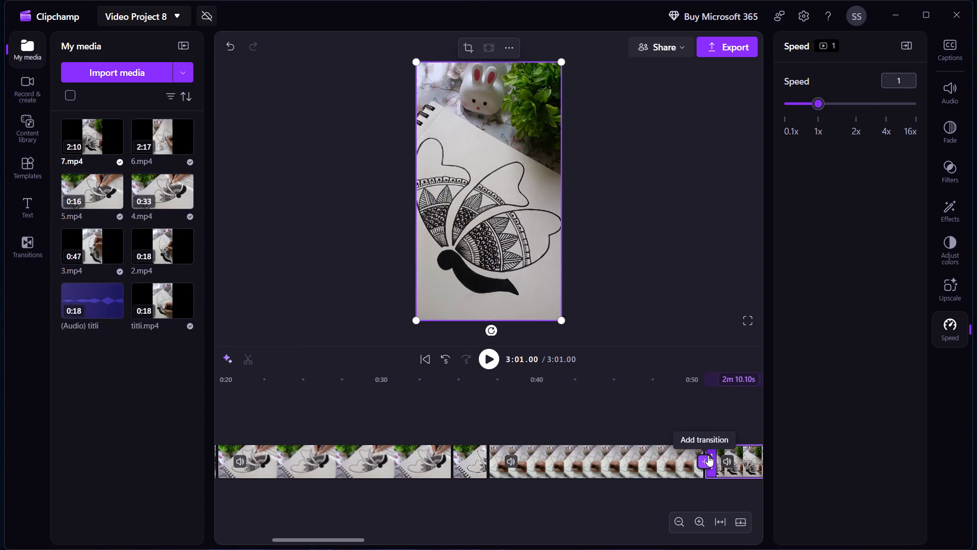
Trim the start of the 7.mp4 clip so it lasts about 1 min 59.3 s.
{"action": "scroll", "coordinate": [719, 455], "scroll_direction": "left", "scroll_amount": 2}
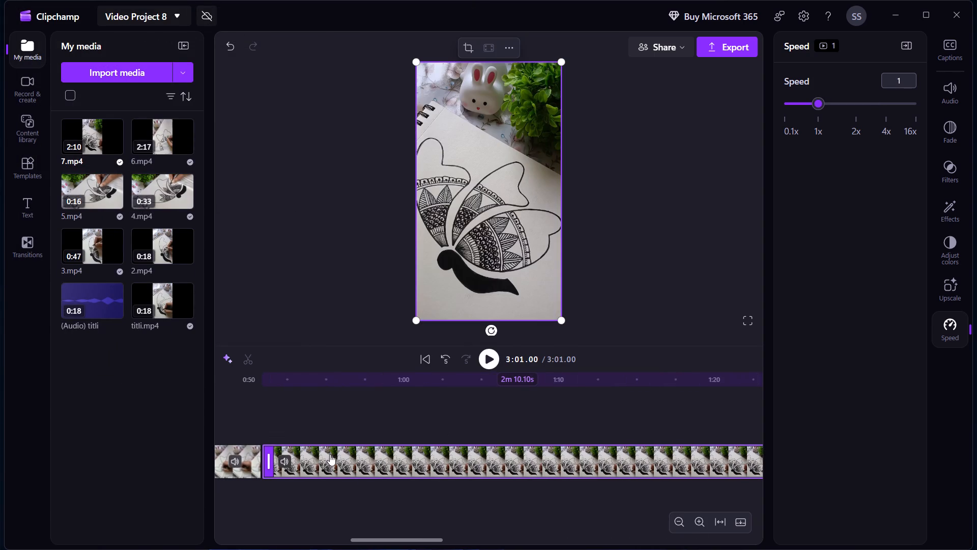
{"action": "left_click", "coordinate": [268, 459]}
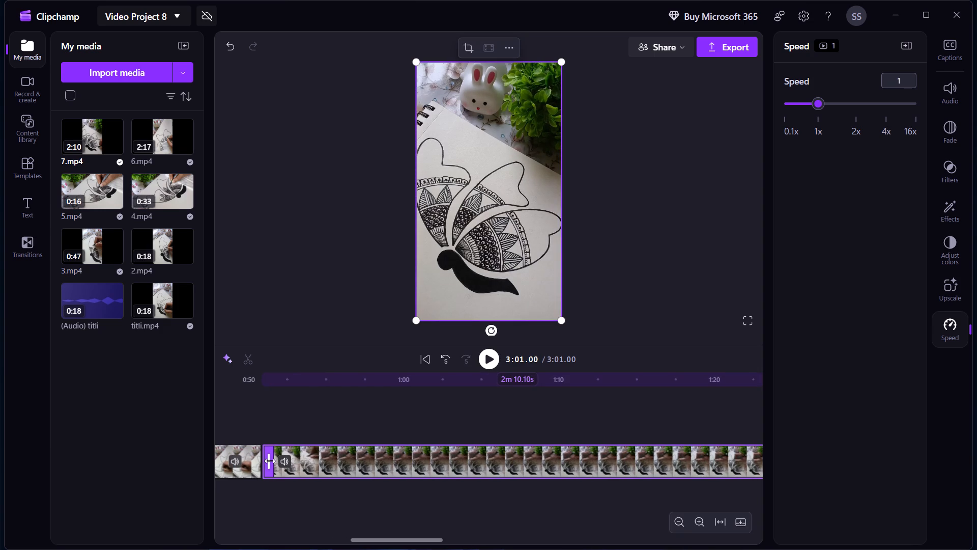
{"action": "left_click_drag", "start_coordinate": [269, 459], "coordinate": [278, 459]}
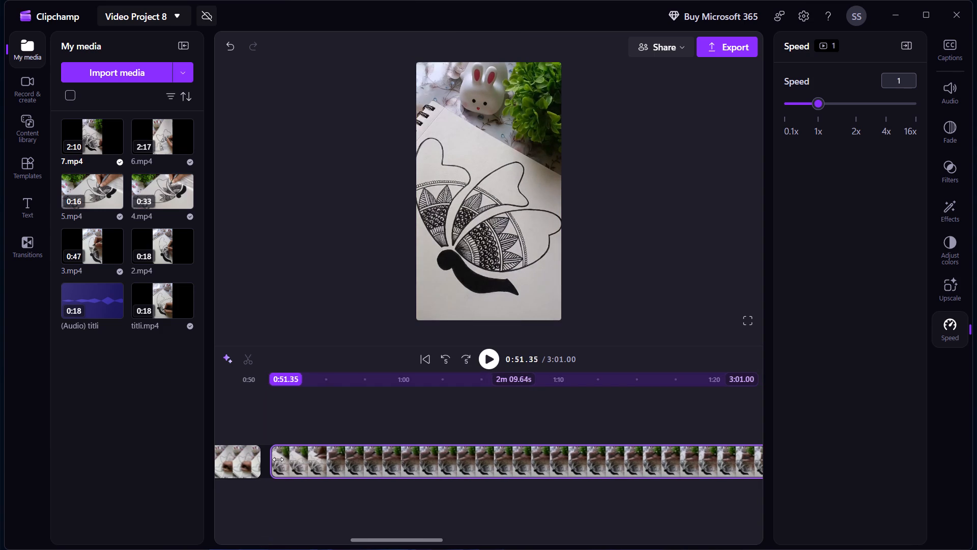
{"action": "left_click_drag", "start_coordinate": [278, 459], "coordinate": [320, 459]}
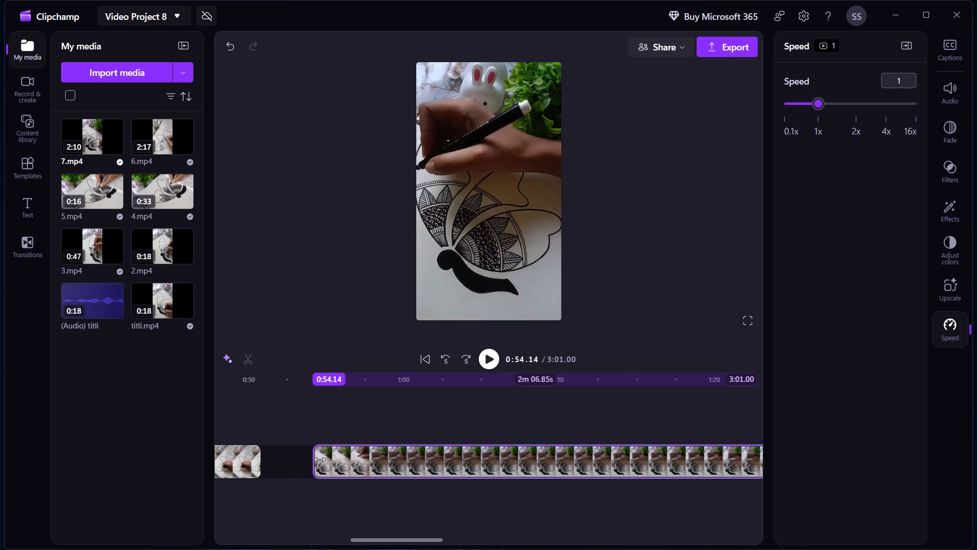
{"action": "left_click_drag", "start_coordinate": [320, 459], "coordinate": [368, 468]}
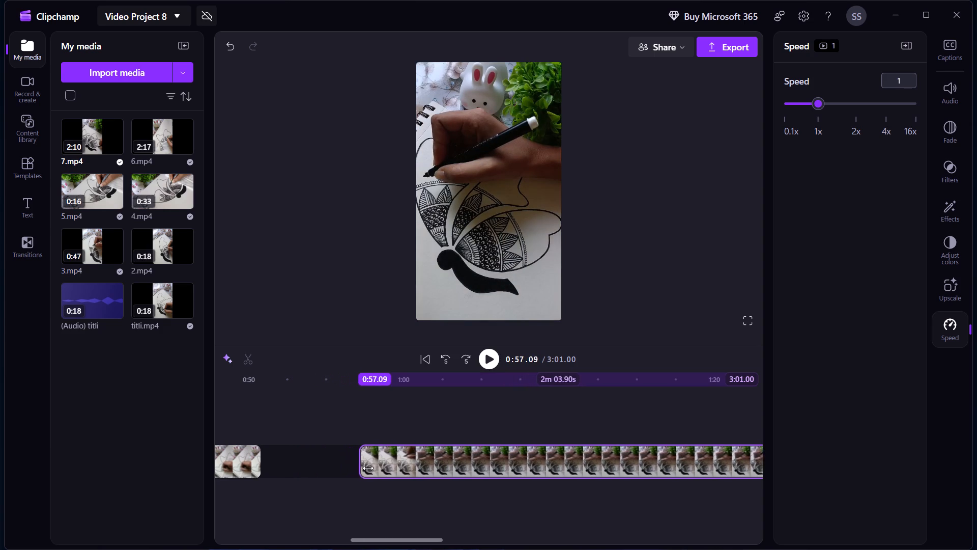
{"action": "left_click_drag", "start_coordinate": [368, 468], "coordinate": [392, 470]}
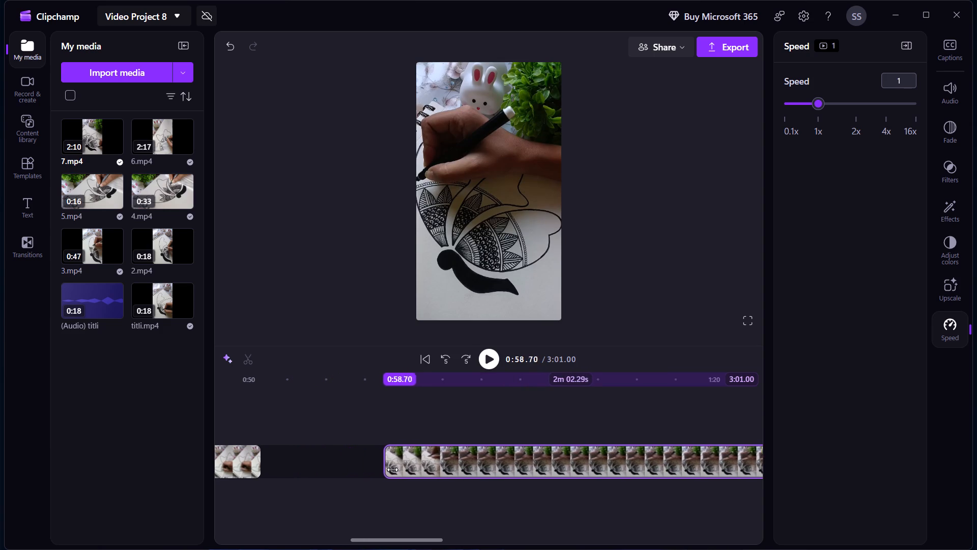
{"action": "left_click_drag", "start_coordinate": [392, 470], "coordinate": [425, 471]}
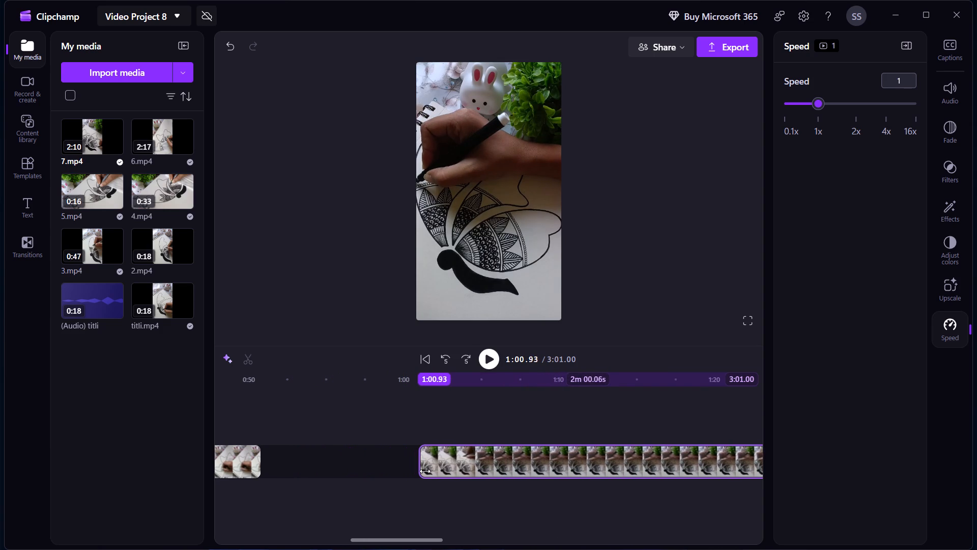
{"action": "left_click_drag", "start_coordinate": [425, 471], "coordinate": [451, 472]}
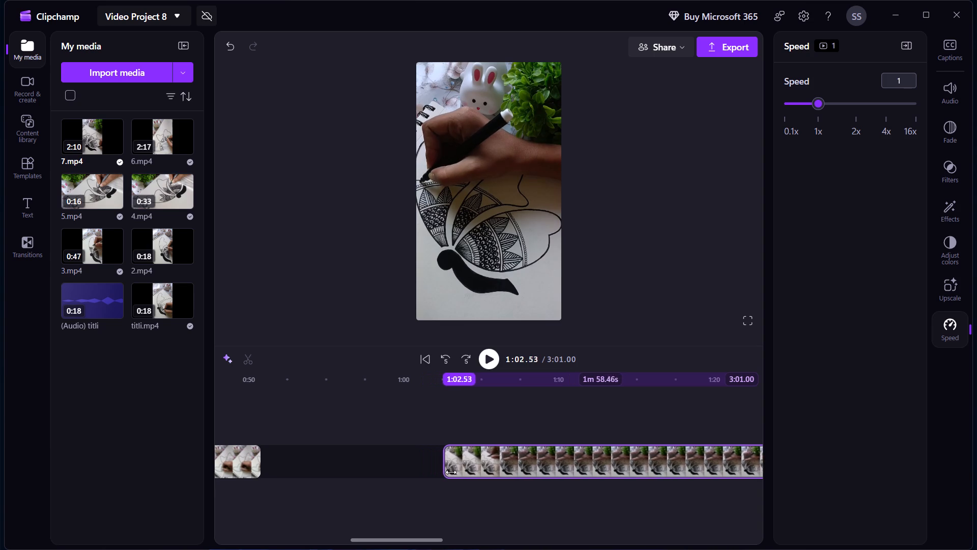
{"action": "left_click_drag", "start_coordinate": [451, 472], "coordinate": [489, 485]}
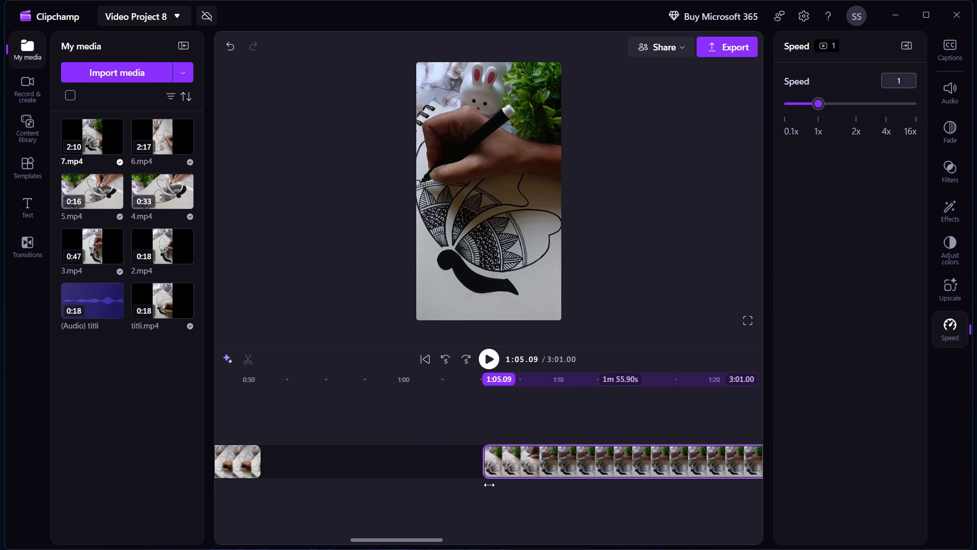
{"action": "left_click_drag", "start_coordinate": [489, 485], "coordinate": [553, 487]}
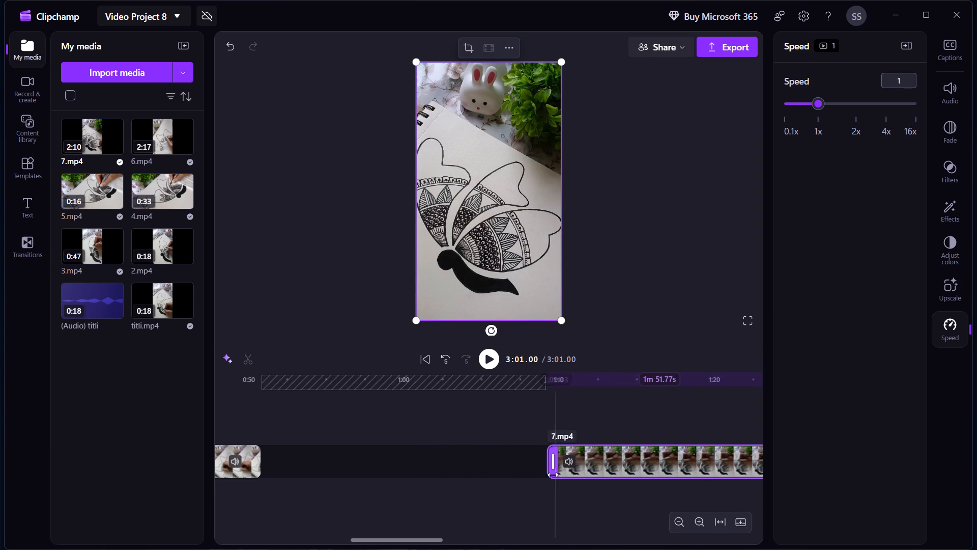
{"action": "left_click_drag", "start_coordinate": [552, 468], "coordinate": [435, 477]}
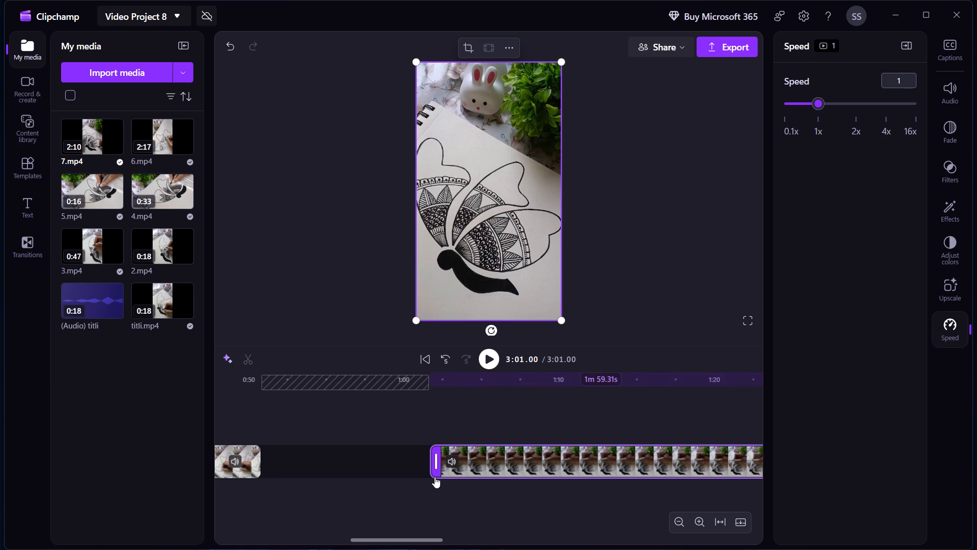
Move the trimmed 7.mp4 clip earlier on the timeline, close to the end of the 6.mp4 clip.
{"action": "left_click_drag", "start_coordinate": [431, 466], "coordinate": [420, 468]}
{"action": "left_click_drag", "start_coordinate": [420, 468], "coordinate": [290, 473]}
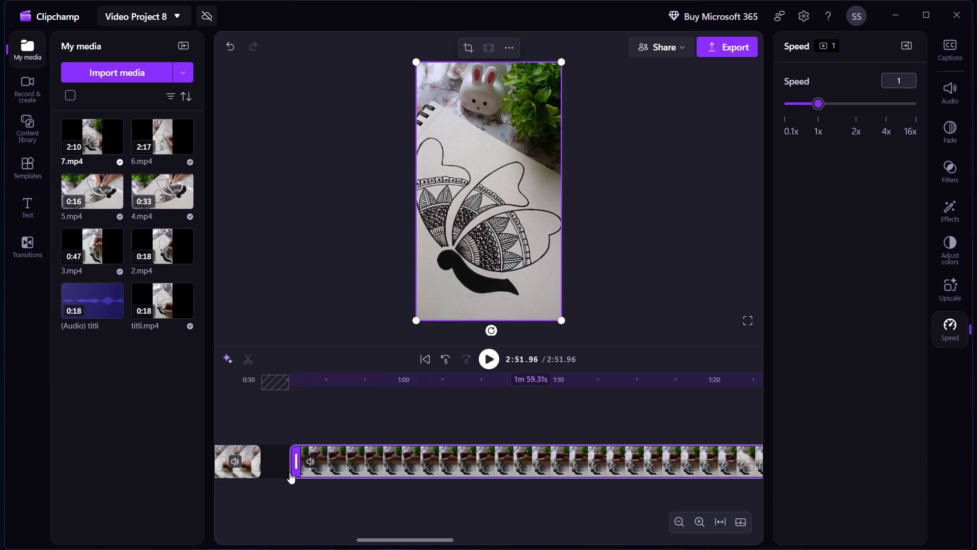
Mute the audio of the 7.mp4 clip.
{"action": "left_click", "coordinate": [305, 461]}
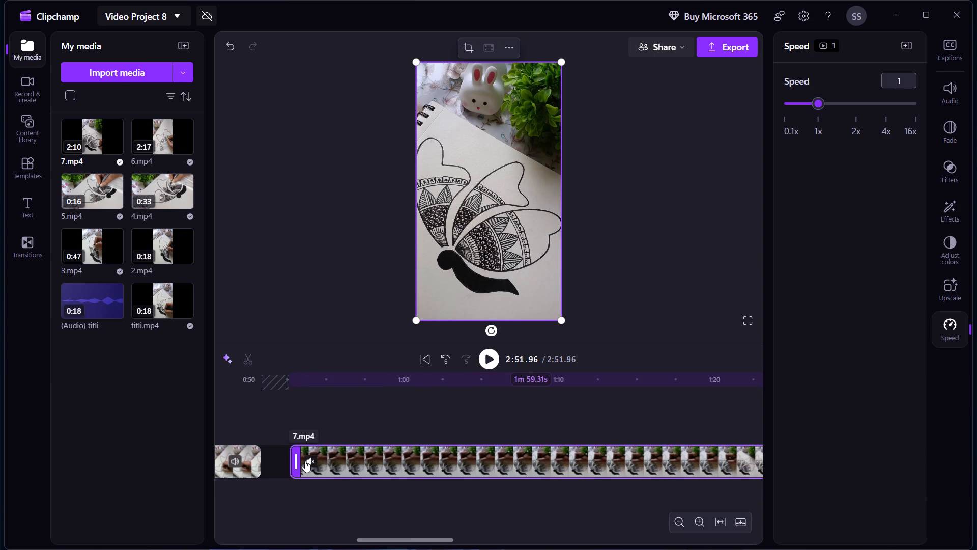
{"action": "left_click", "coordinate": [305, 461]}
{"action": "left_click", "coordinate": [305, 461]}
Play back the 7.mp4 clip from about 0:56.39 to review it.
{"action": "left_click", "coordinate": [347, 441]}
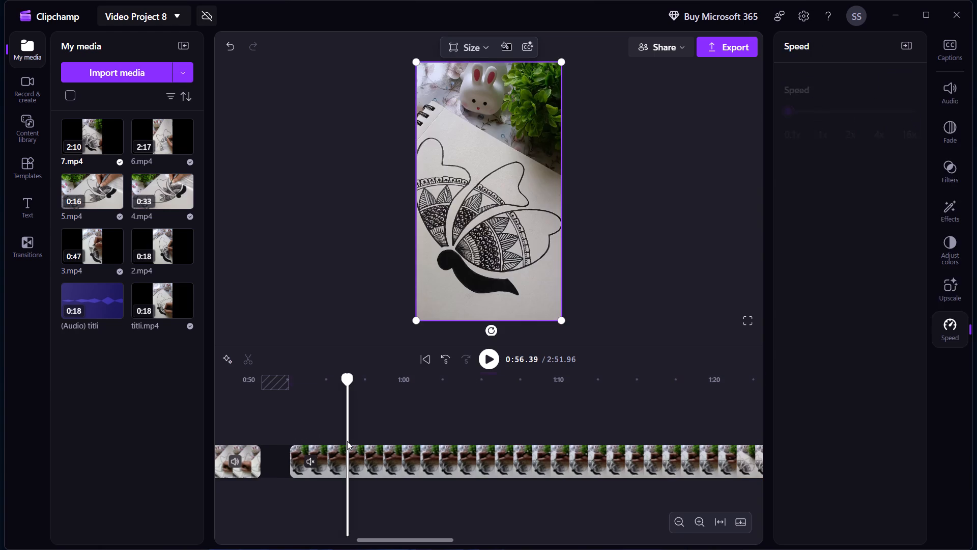
{"action": "key", "text": "space"}
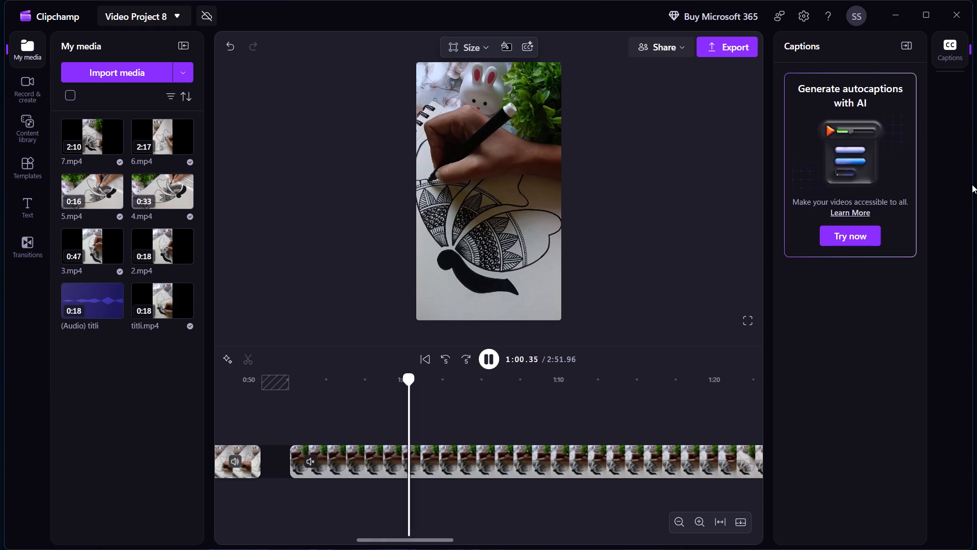
Set the playback speed of the 7.mp4 clip to 2x.
{"action": "left_click", "coordinate": [580, 452]}
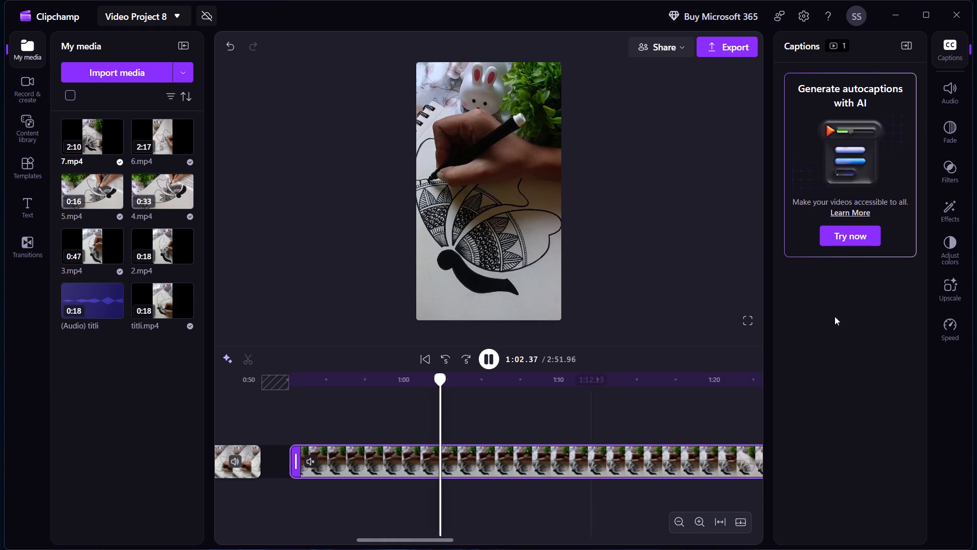
{"action": "left_click", "coordinate": [956, 324]}
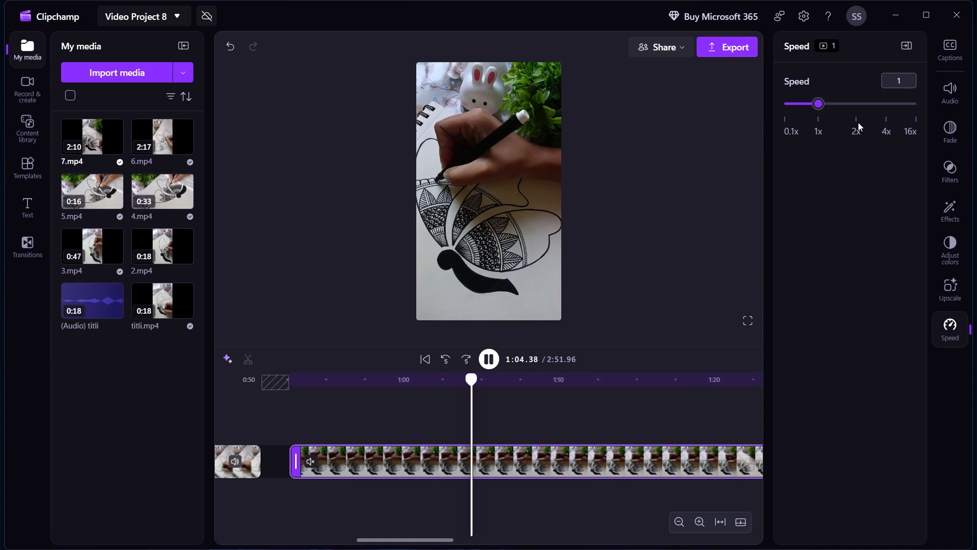
{"action": "left_click", "coordinate": [856, 120]}
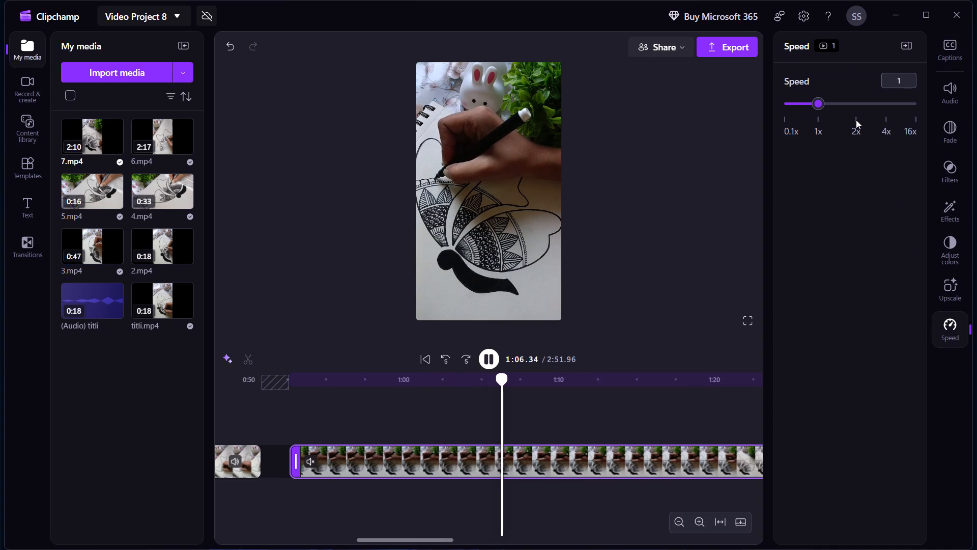
{"action": "left_click", "coordinate": [854, 104]}
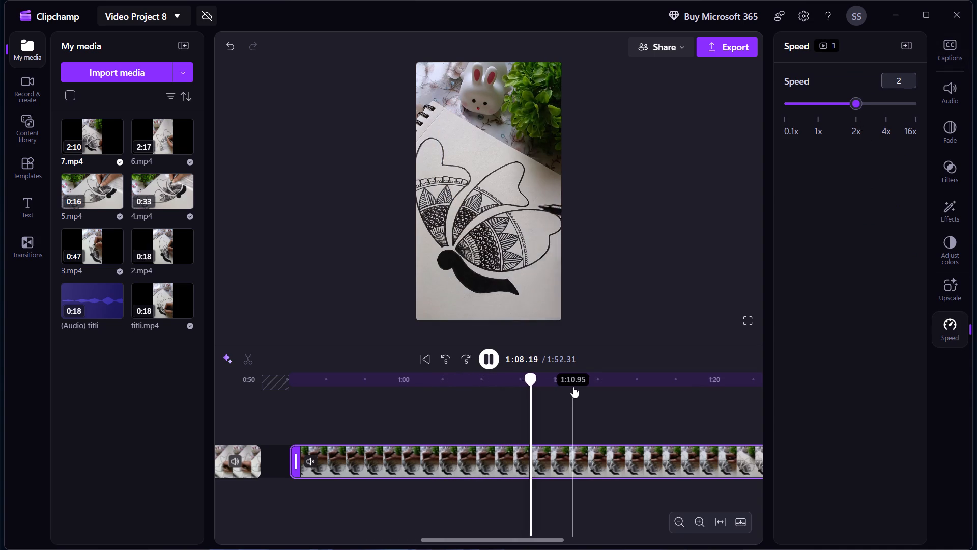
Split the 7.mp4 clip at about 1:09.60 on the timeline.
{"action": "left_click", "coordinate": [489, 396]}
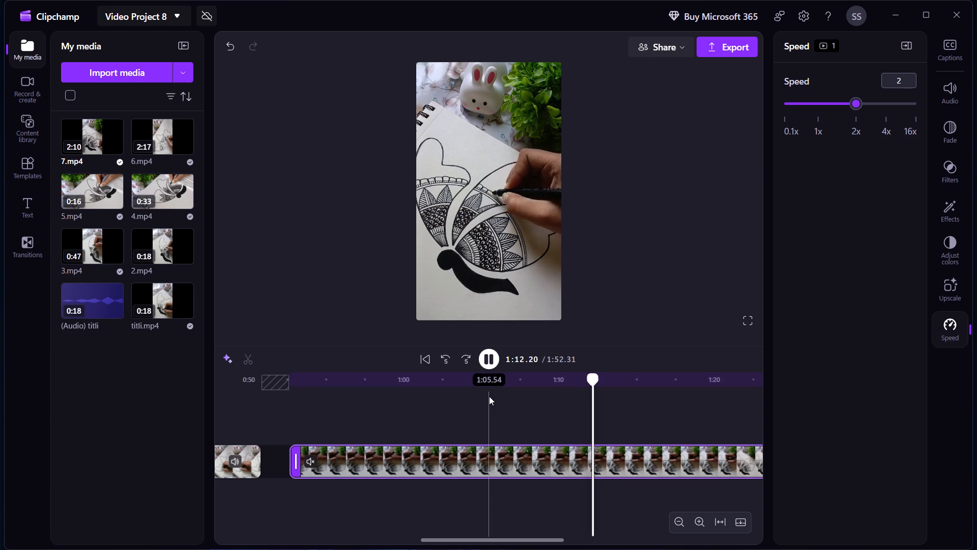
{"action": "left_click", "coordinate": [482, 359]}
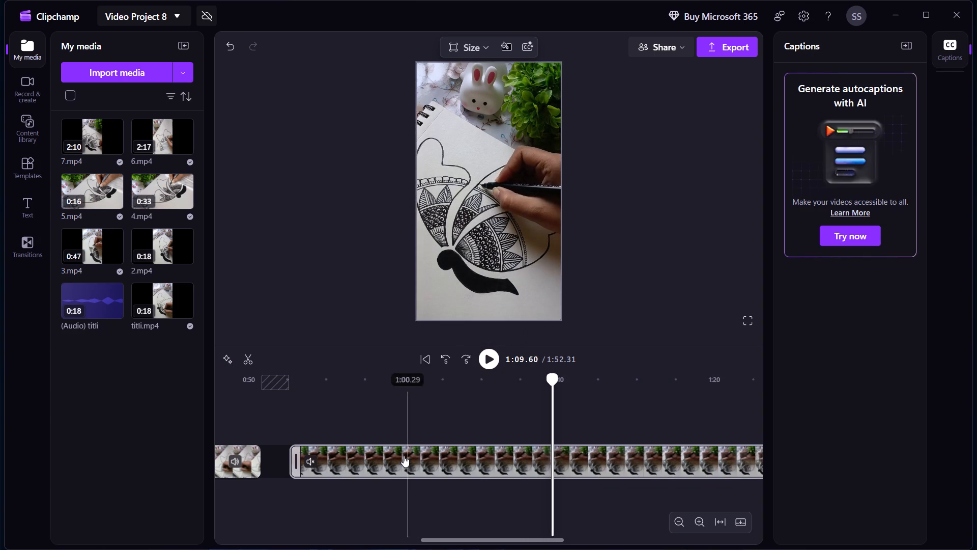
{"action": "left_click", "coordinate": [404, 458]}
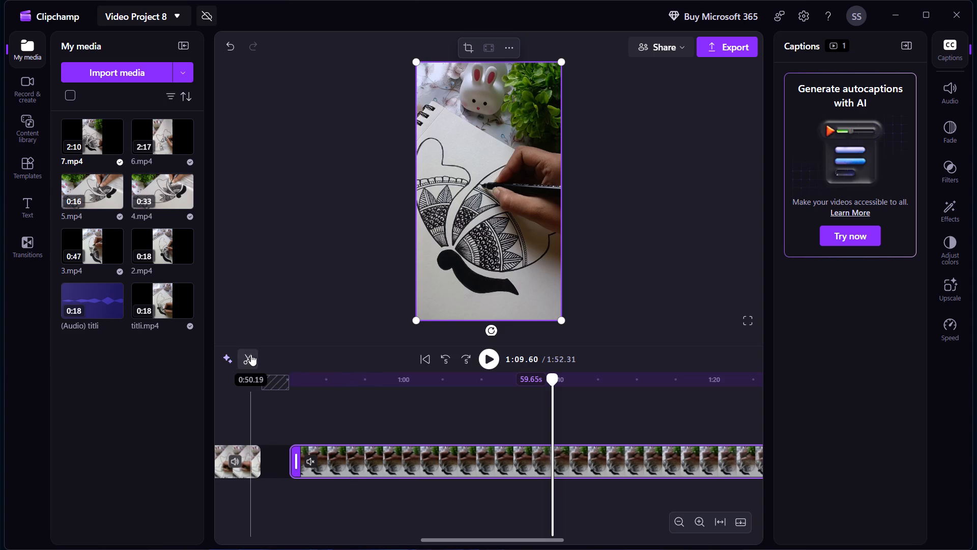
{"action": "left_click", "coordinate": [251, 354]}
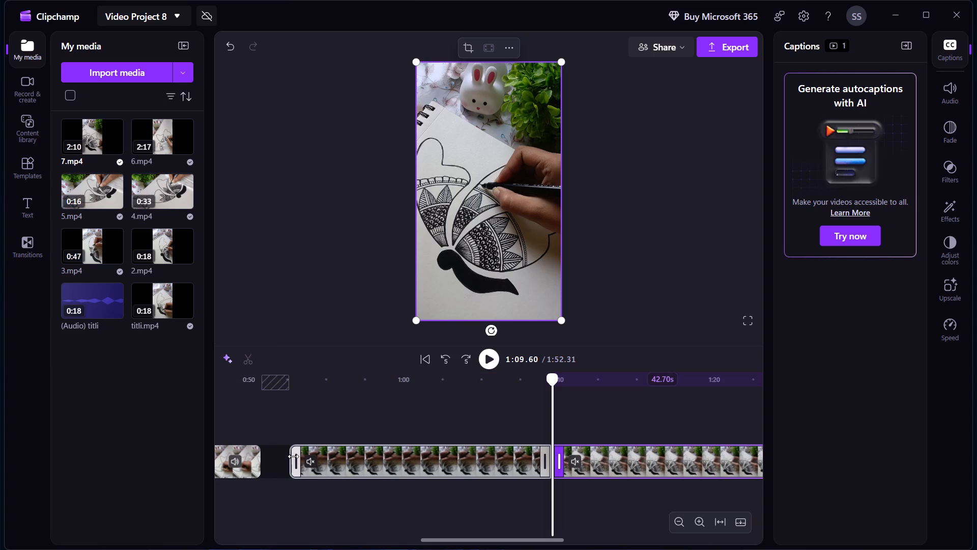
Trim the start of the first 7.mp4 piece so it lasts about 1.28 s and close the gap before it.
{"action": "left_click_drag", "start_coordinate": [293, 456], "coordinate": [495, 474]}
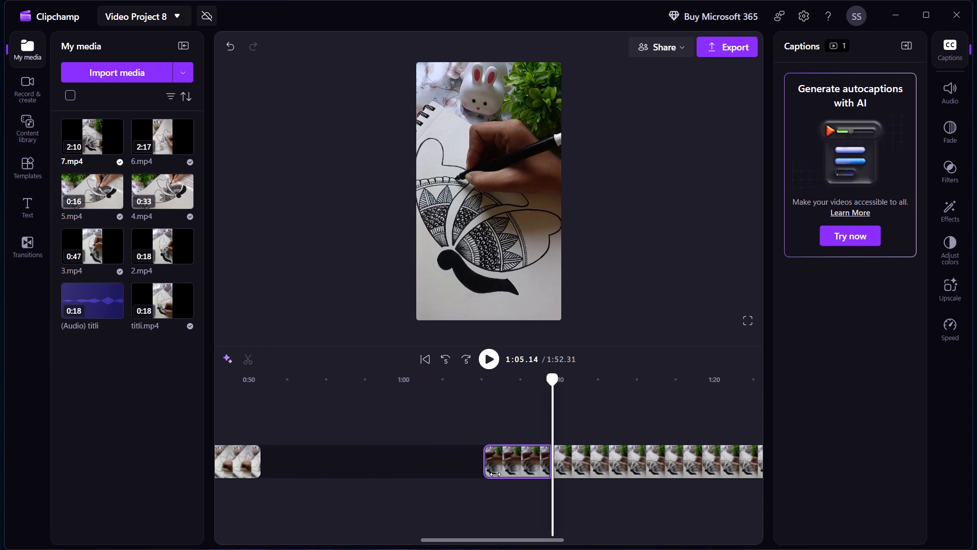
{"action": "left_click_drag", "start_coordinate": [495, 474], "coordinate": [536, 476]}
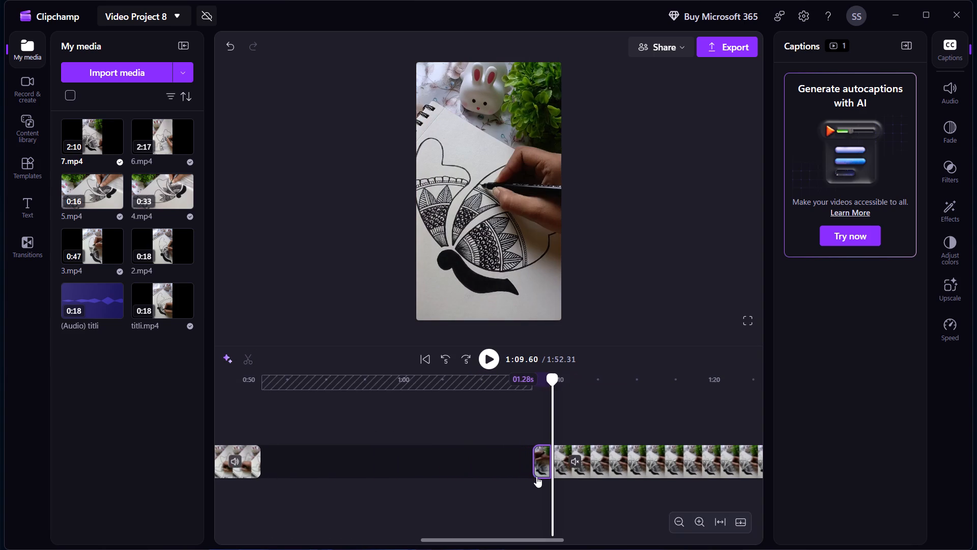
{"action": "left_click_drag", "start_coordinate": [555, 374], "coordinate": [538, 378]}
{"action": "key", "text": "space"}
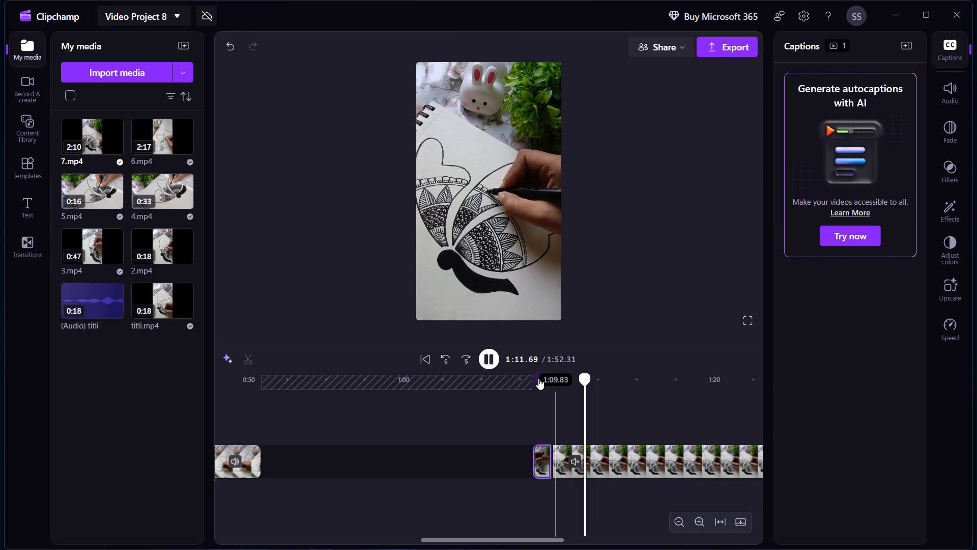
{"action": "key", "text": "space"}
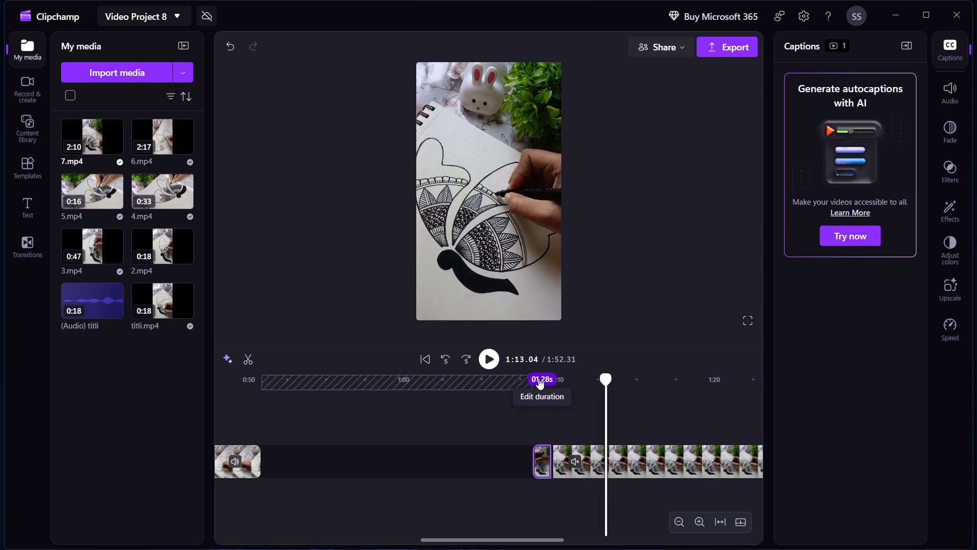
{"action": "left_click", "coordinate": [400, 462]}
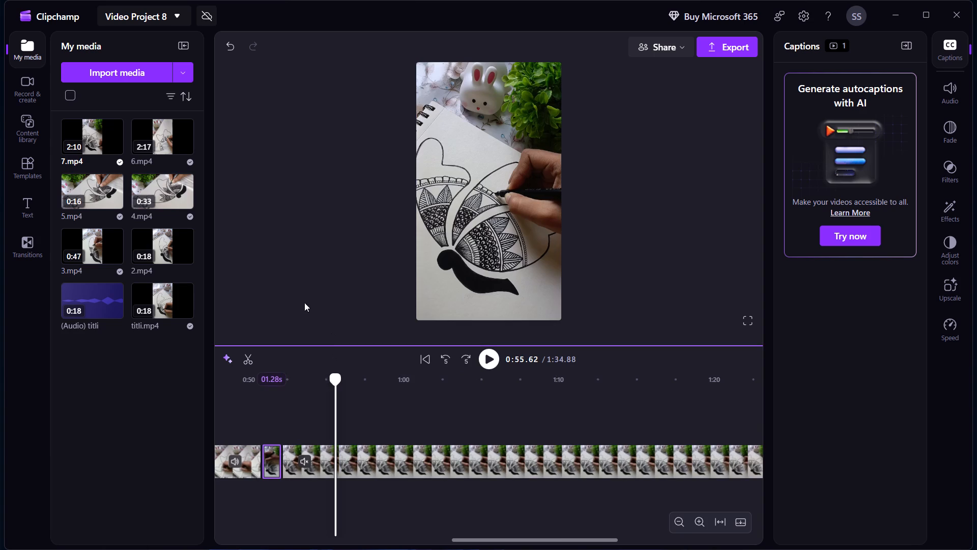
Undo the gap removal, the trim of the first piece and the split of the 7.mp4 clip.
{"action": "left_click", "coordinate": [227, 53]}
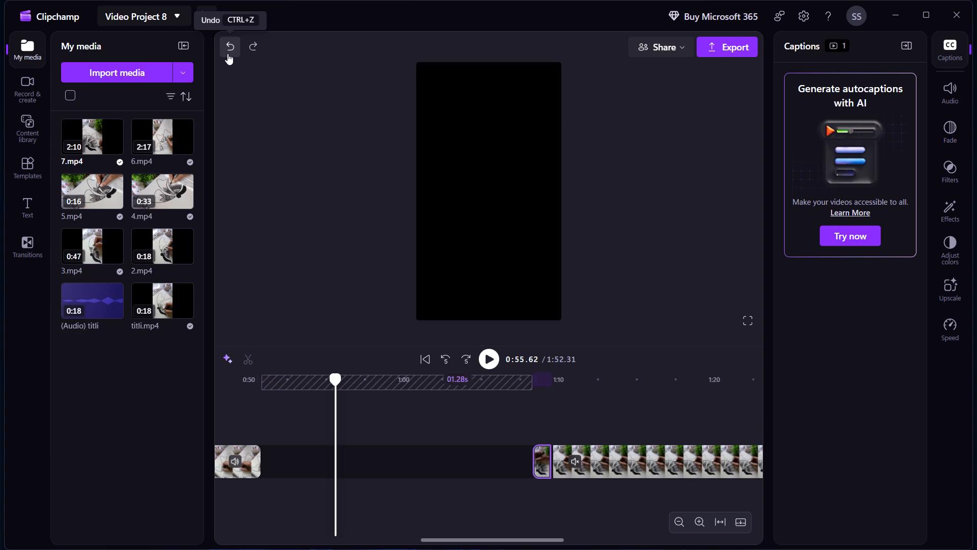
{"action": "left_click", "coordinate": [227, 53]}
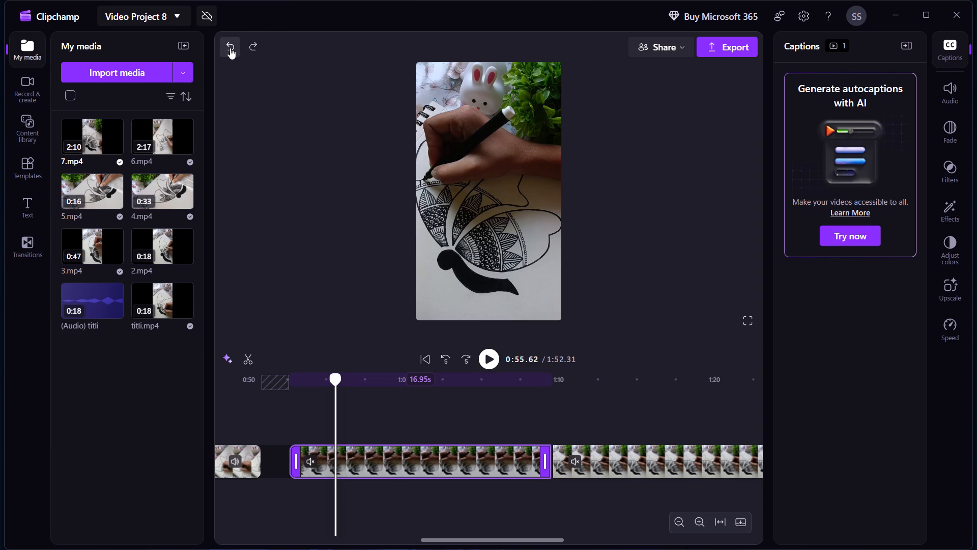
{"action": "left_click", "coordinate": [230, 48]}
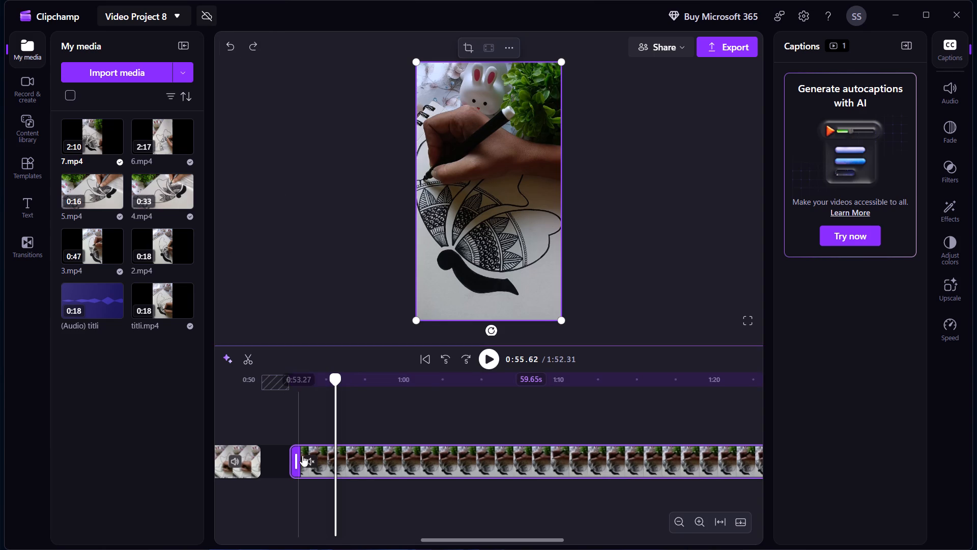
Trim the start of the 7.mp4 clip so it lasts about 48.11 s and close the gap after 6.mp4.
{"action": "left_click_drag", "start_coordinate": [294, 459], "coordinate": [469, 479]}
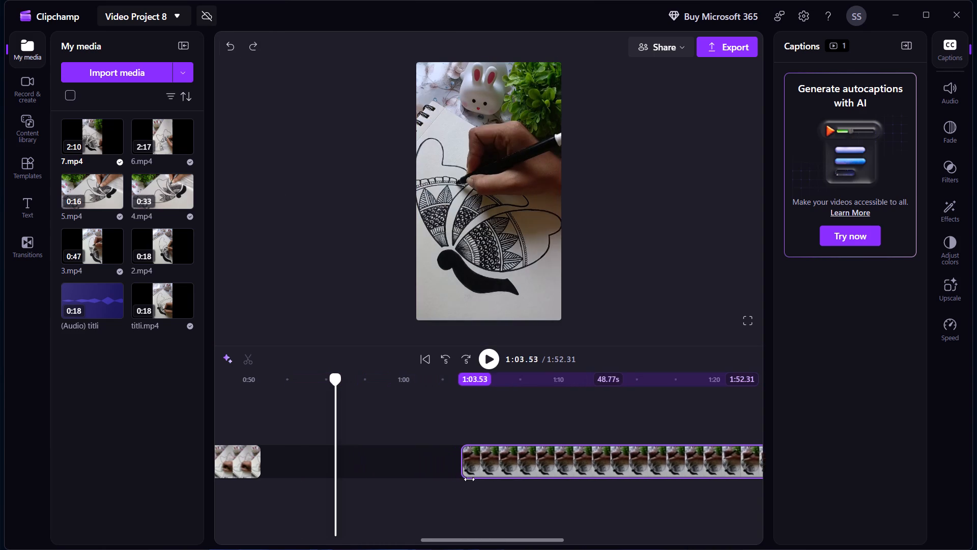
{"action": "left_click_drag", "start_coordinate": [469, 479], "coordinate": [473, 481]}
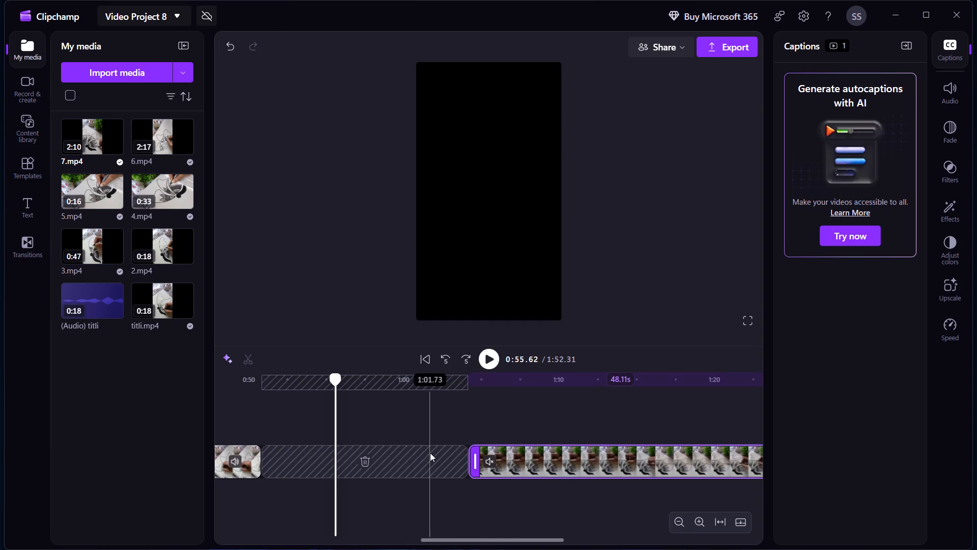
{"action": "left_click", "coordinate": [365, 461]}
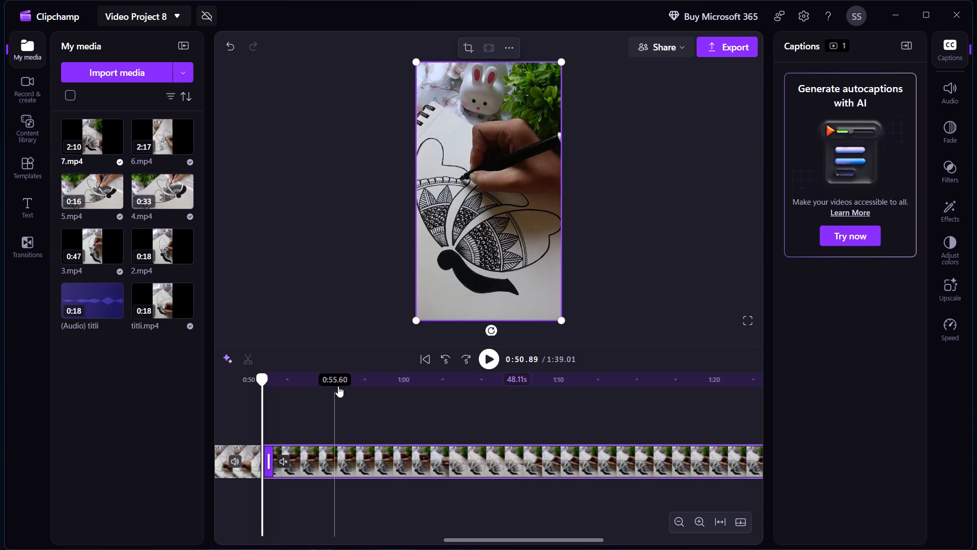
Trim the start of the 7.mp4 clip further to a duration of about 42.87 s and close the gap before it.
{"action": "key", "text": "space"}
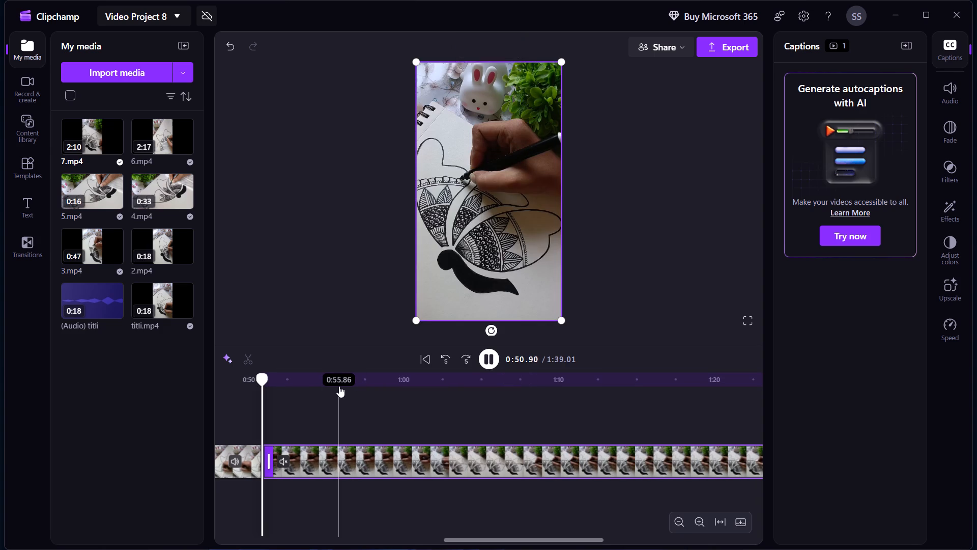
{"action": "key", "text": "space"}
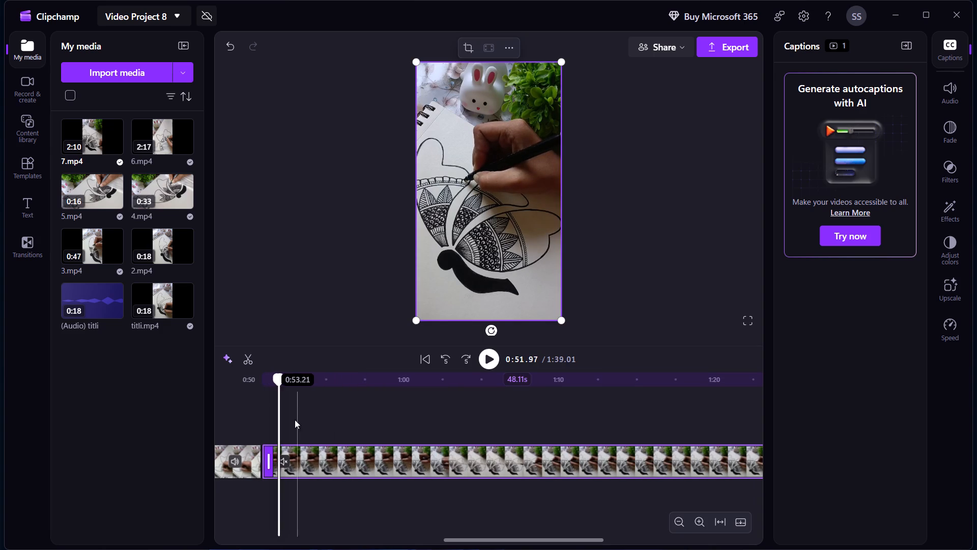
{"action": "left_click_drag", "start_coordinate": [269, 454], "coordinate": [276, 454]}
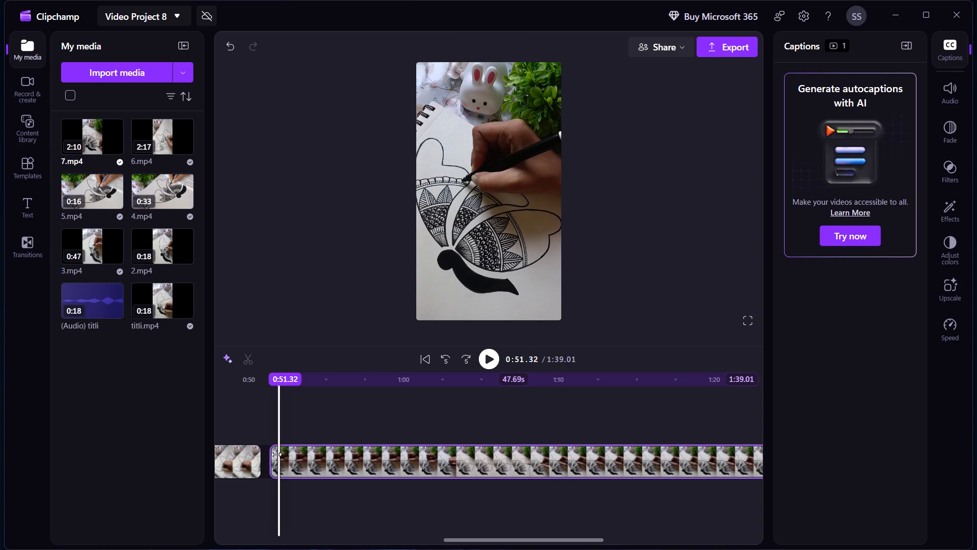
{"action": "left_click_drag", "start_coordinate": [276, 454], "coordinate": [321, 461]}
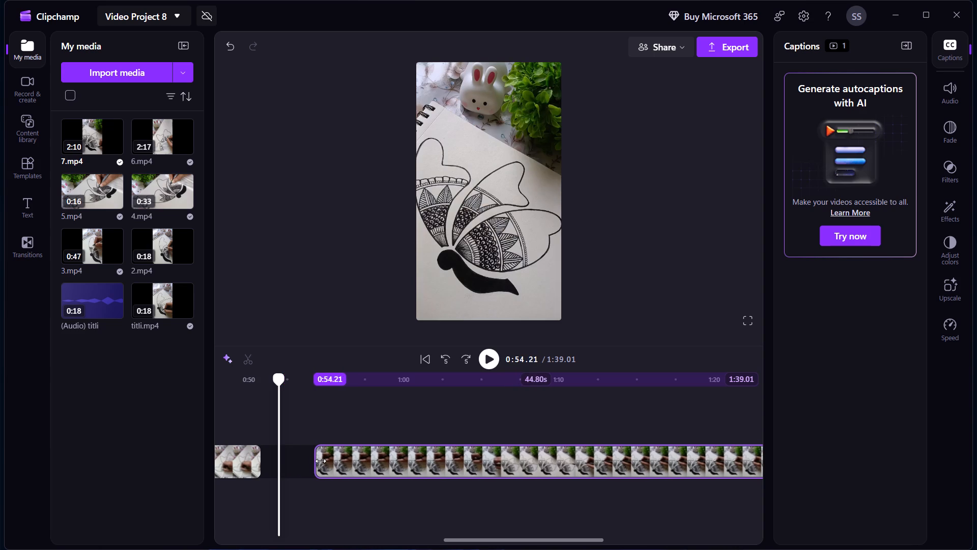
{"action": "left_click_drag", "start_coordinate": [321, 461], "coordinate": [346, 464]}
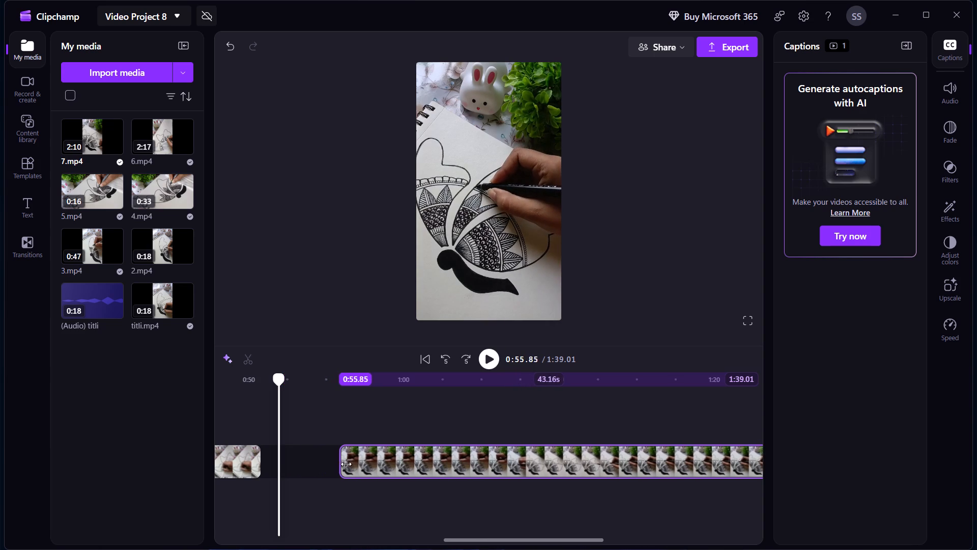
{"action": "left_click_drag", "start_coordinate": [346, 464], "coordinate": [350, 465]}
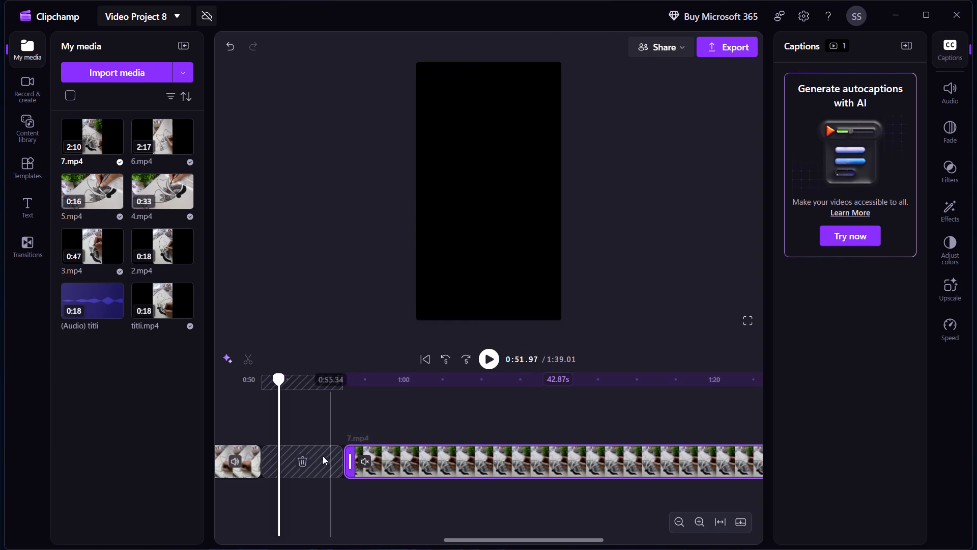
{"action": "left_click", "coordinate": [303, 455]}
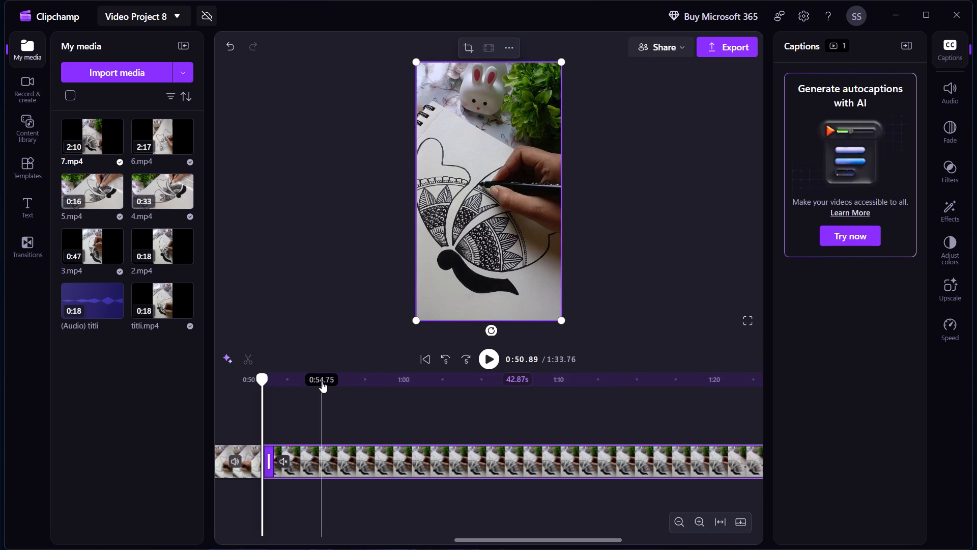
Split the 7.mp4 clip at about 0:57.24 and delete the part after the split.
{"action": "key", "text": "space"}
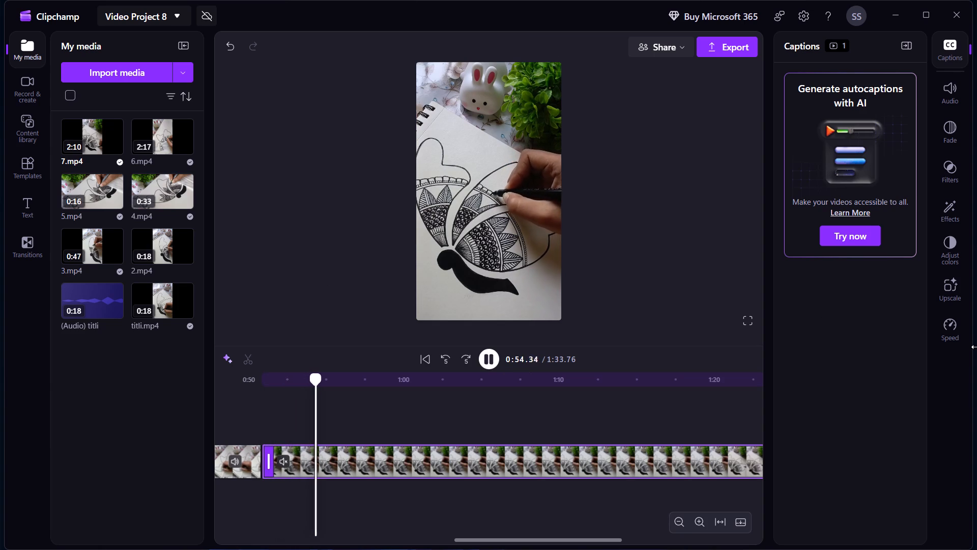
{"action": "left_click", "coordinate": [958, 336]}
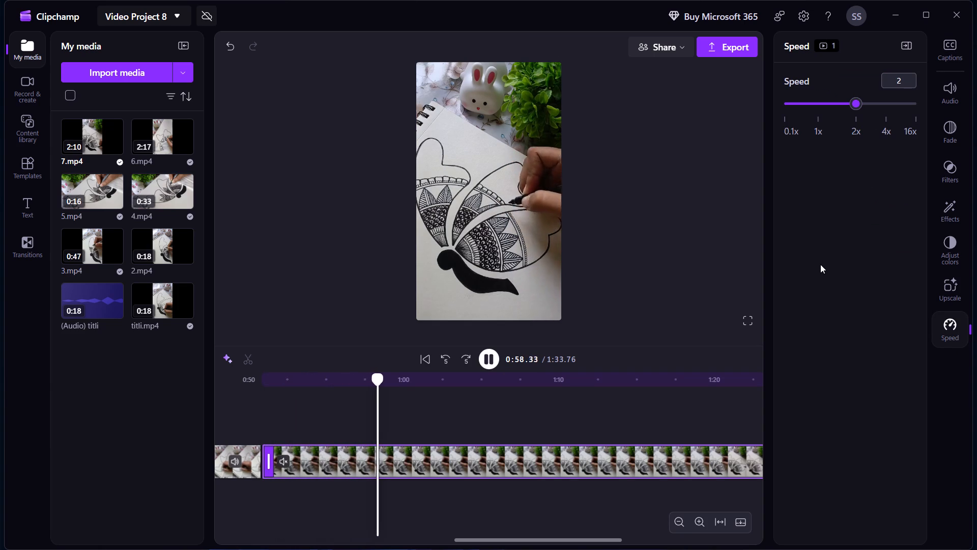
{"action": "left_click", "coordinate": [491, 361]}
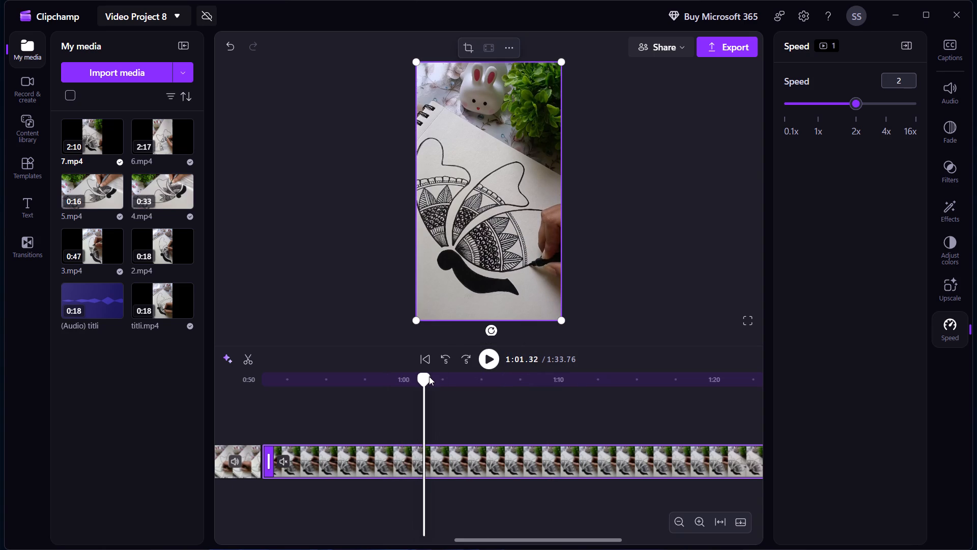
{"action": "left_click_drag", "start_coordinate": [423, 377], "coordinate": [411, 378]}
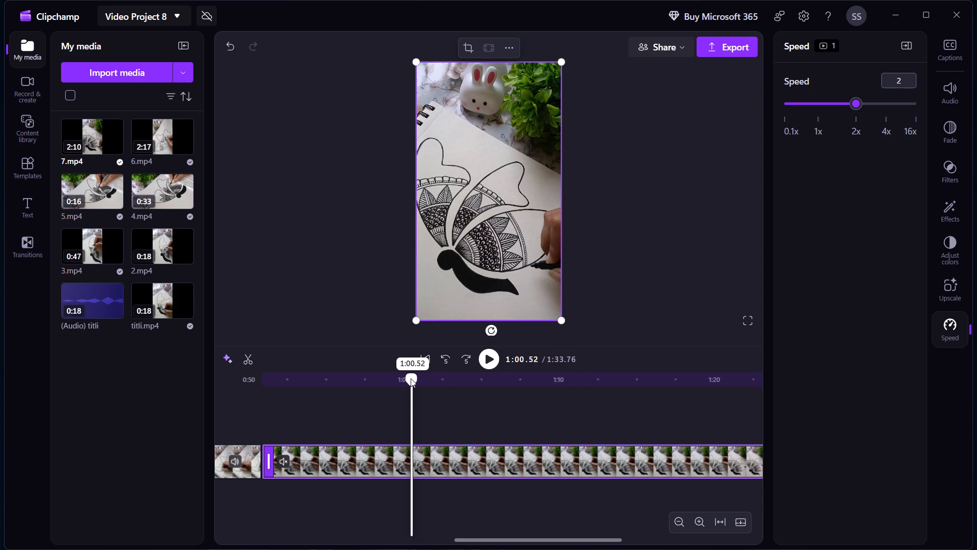
{"action": "left_click_drag", "start_coordinate": [411, 378], "coordinate": [377, 379]}
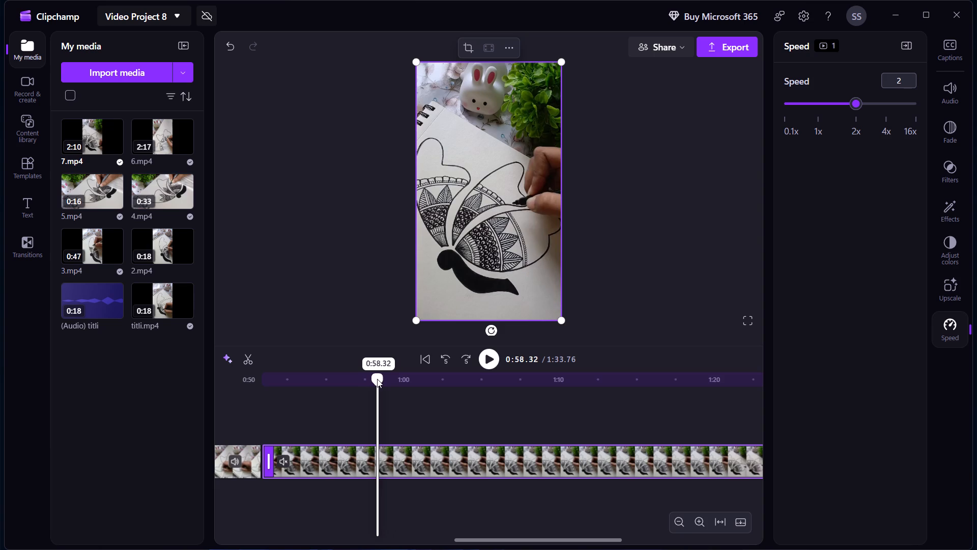
{"action": "left_click_drag", "start_coordinate": [377, 379], "coordinate": [358, 379]}
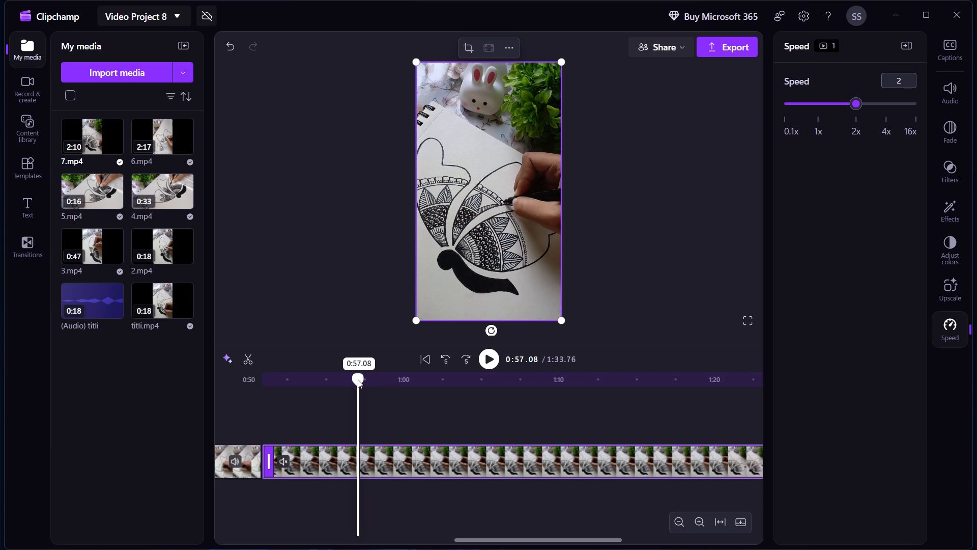
{"action": "left_click_drag", "start_coordinate": [358, 379], "coordinate": [360, 381]}
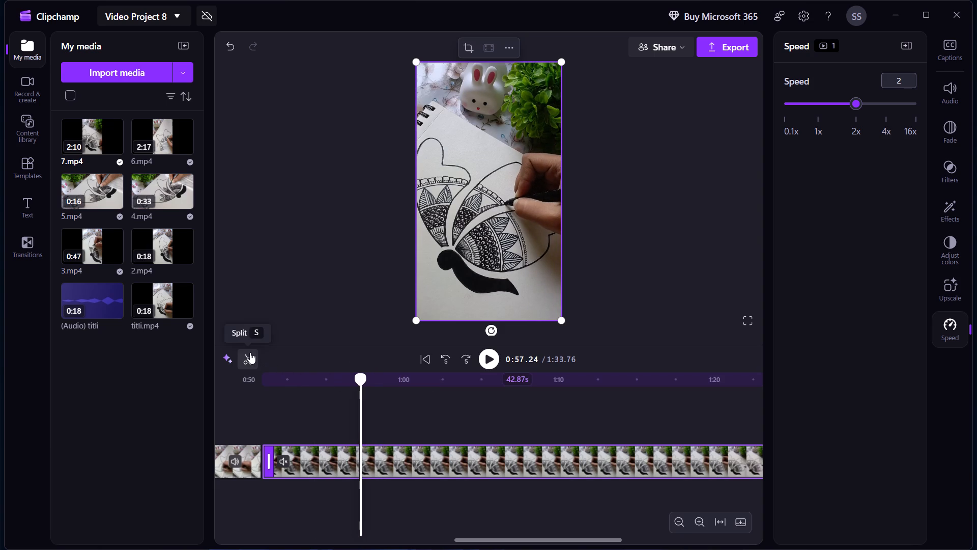
{"action": "left_click", "coordinate": [250, 352]}
{"action": "left_click", "coordinate": [428, 459]}
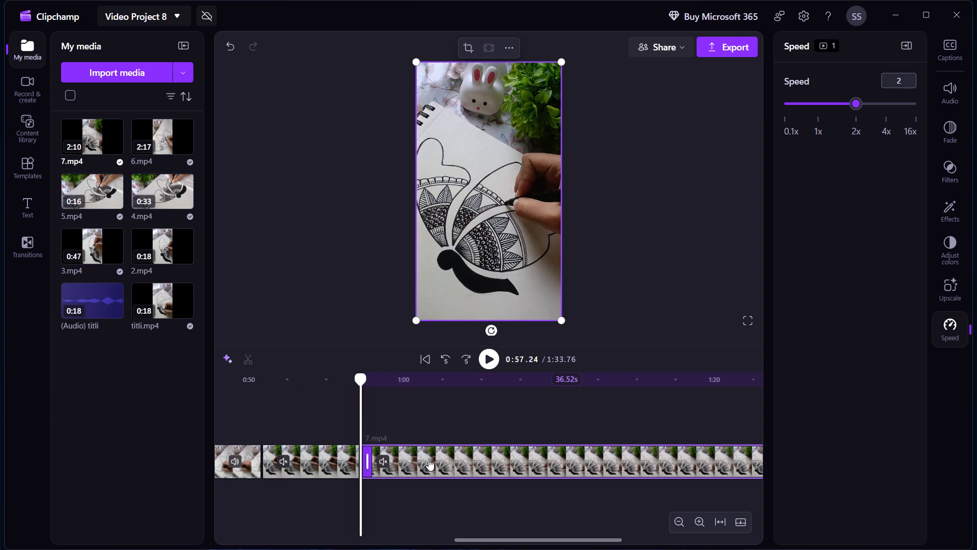
{"action": "key", "text": "Delete"}
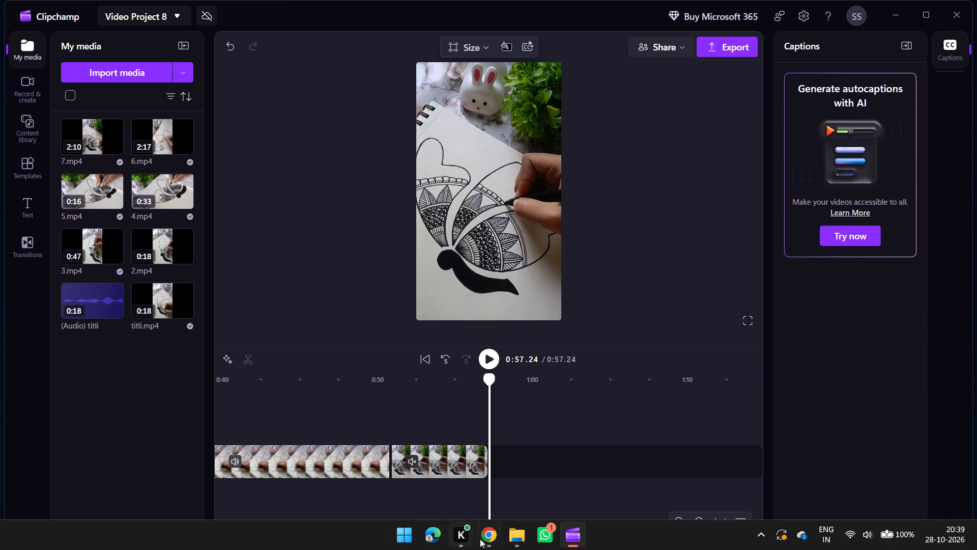
Switch to Chrome, start the NAAM TERA song video on YouTube, and return to Clipchamp.
{"action": "left_click", "coordinate": [492, 534]}
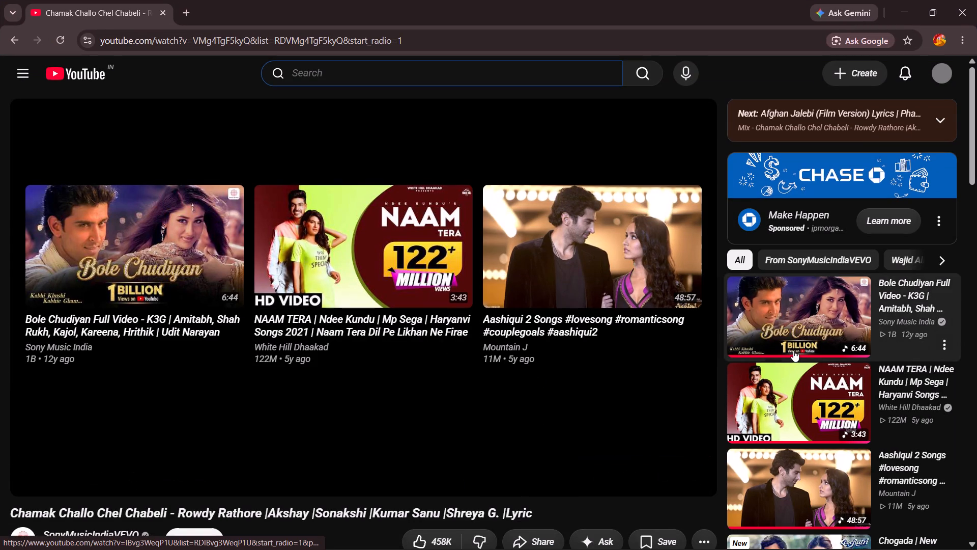
{"action": "left_click", "coordinate": [796, 389]}
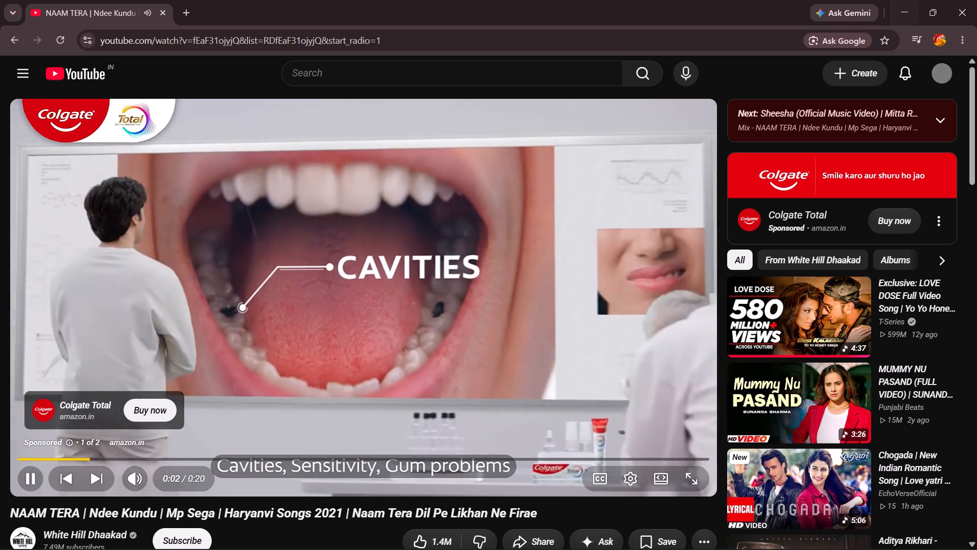
{"action": "left_click", "coordinate": [893, 11]}
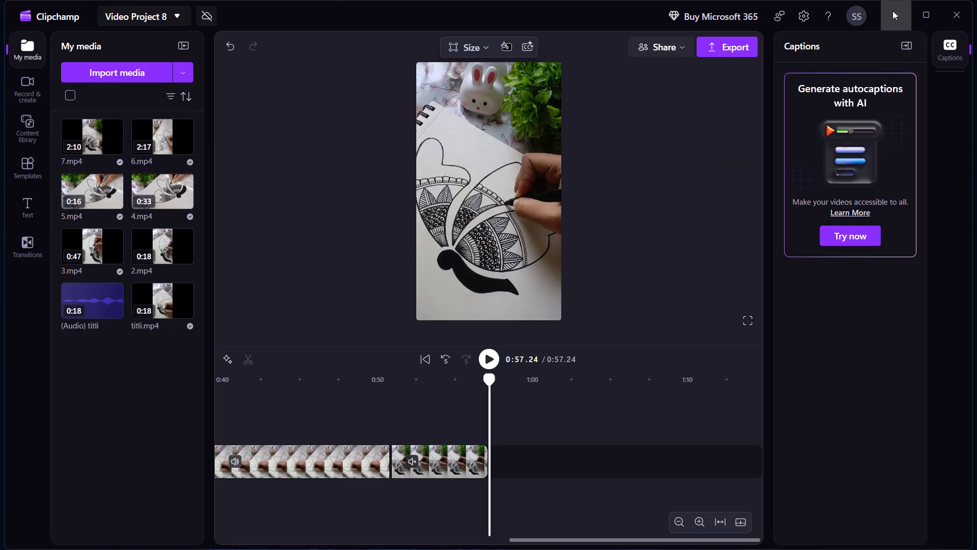
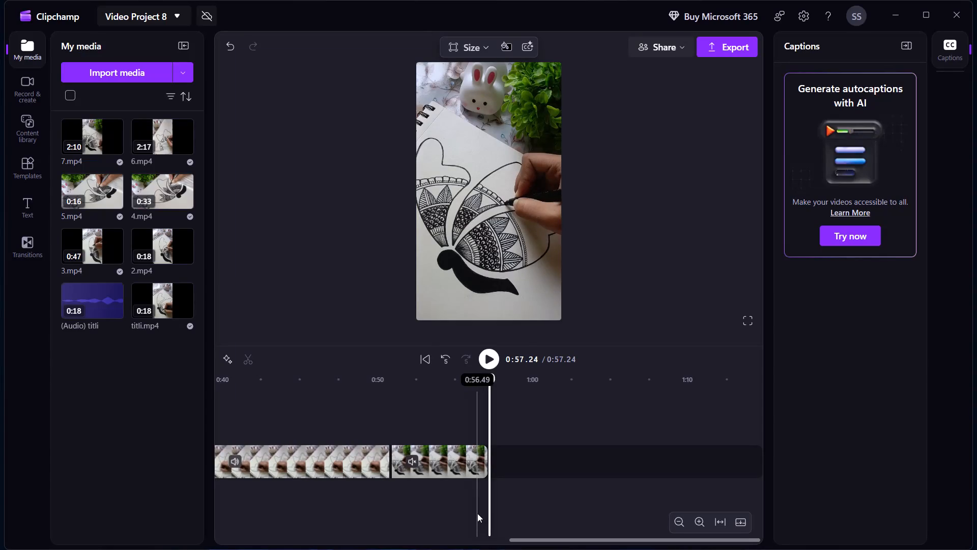
Open the file browser for importing media, and skip the ad on the YouTube song video in Chrome before returning to Clipchamp.
{"action": "left_click", "coordinate": [130, 64]}
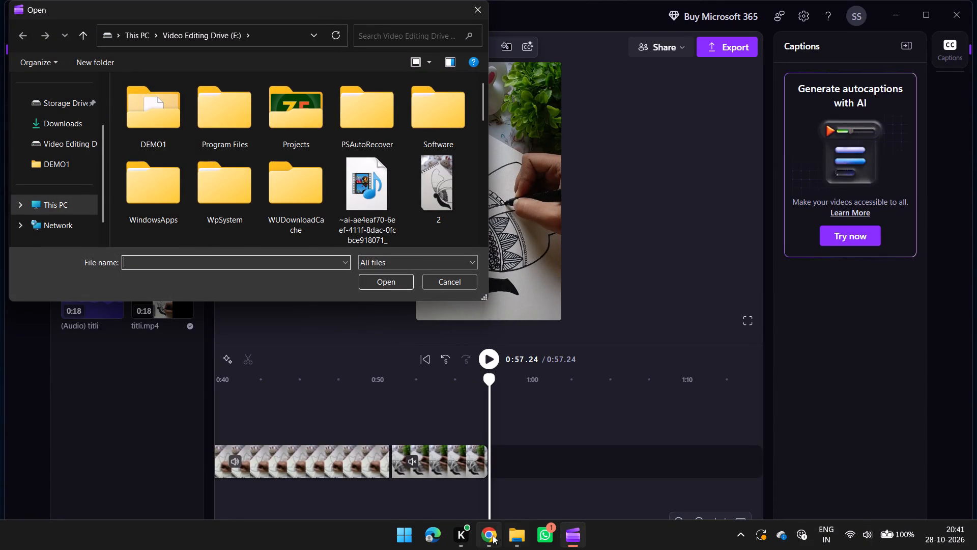
{"action": "left_click", "coordinate": [487, 535]}
{"action": "left_click", "coordinate": [670, 445]}
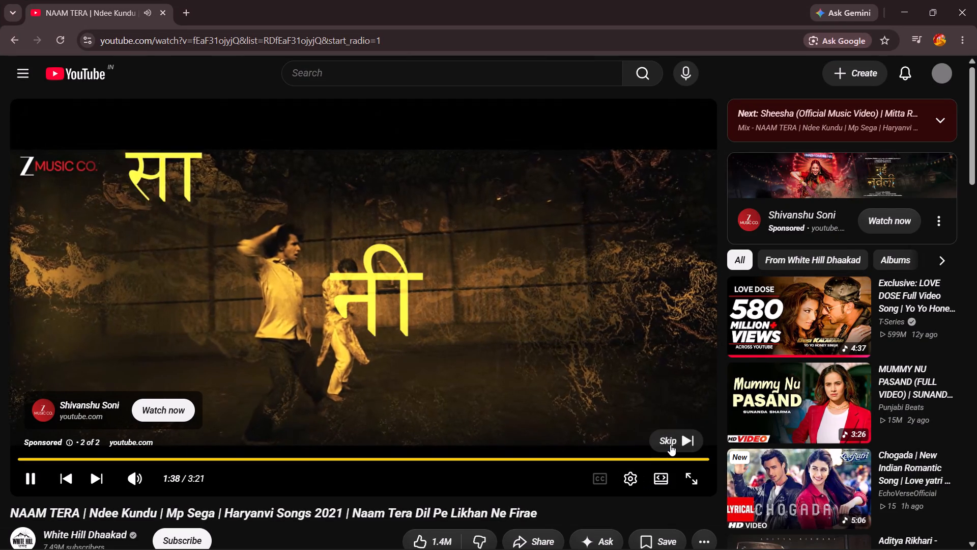
{"action": "left_click", "coordinate": [904, 0]}
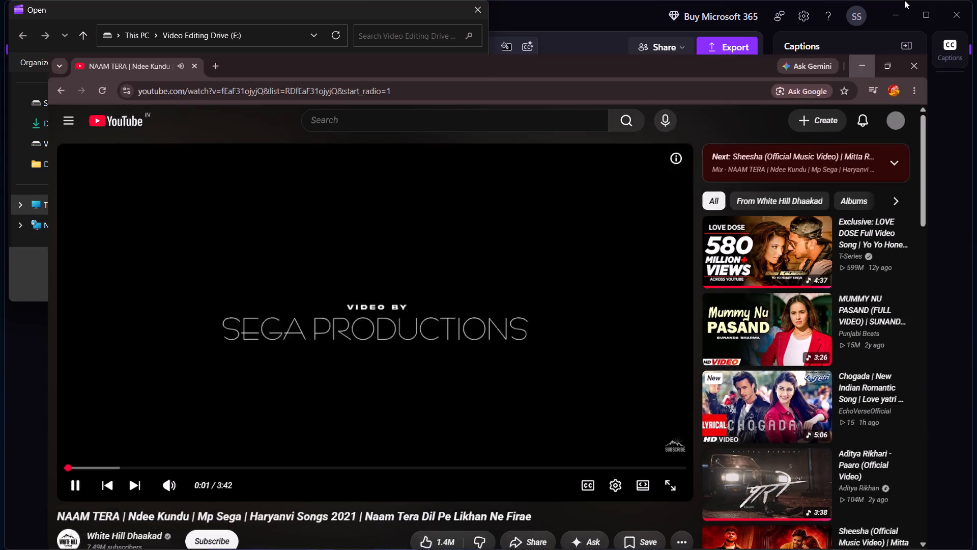
Import clip 8 from the Video Editing Drive (E:) into the project media.
{"action": "scroll", "coordinate": [400, 174], "scroll_direction": "down", "scroll_amount": 1}
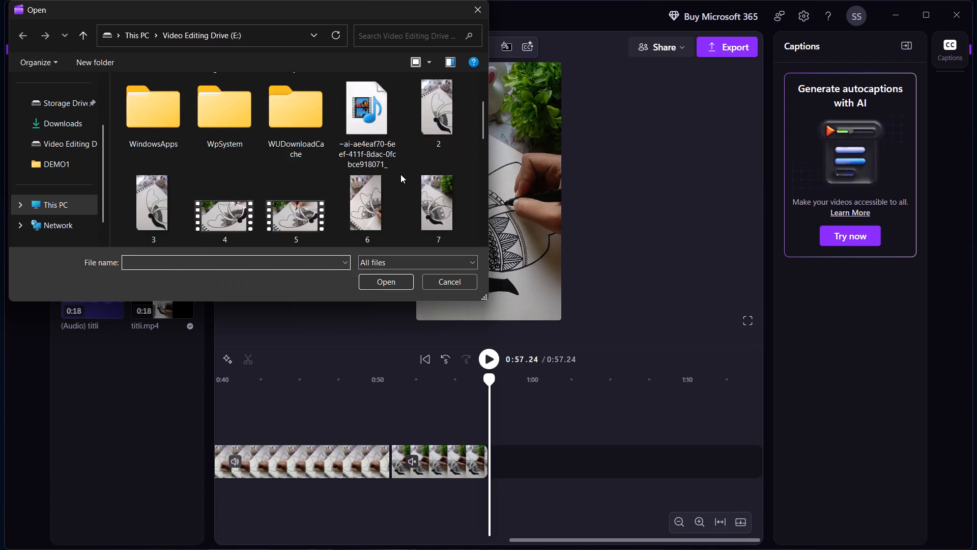
{"action": "scroll", "coordinate": [400, 174], "scroll_direction": "down", "scroll_amount": 1}
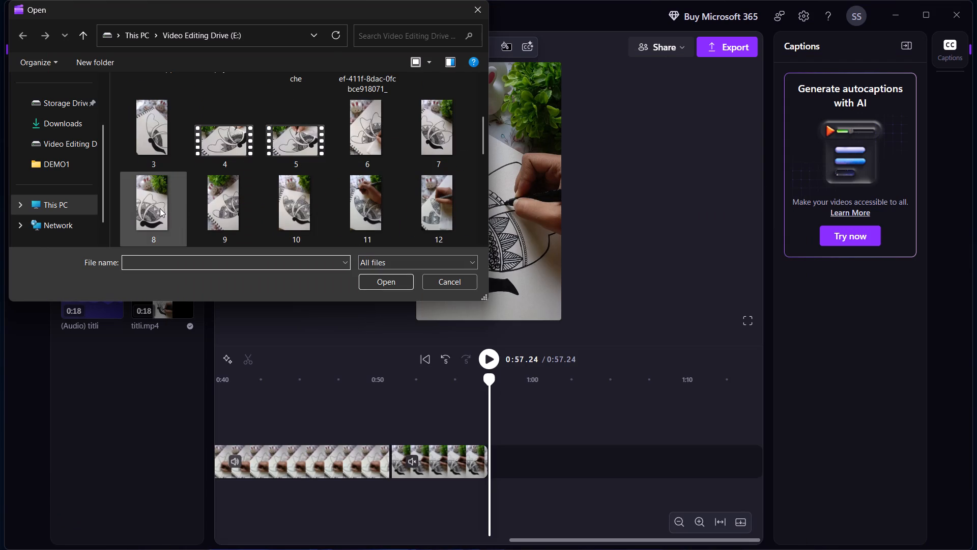
{"action": "left_click", "coordinate": [159, 208]}
{"action": "left_click", "coordinate": [402, 285]}
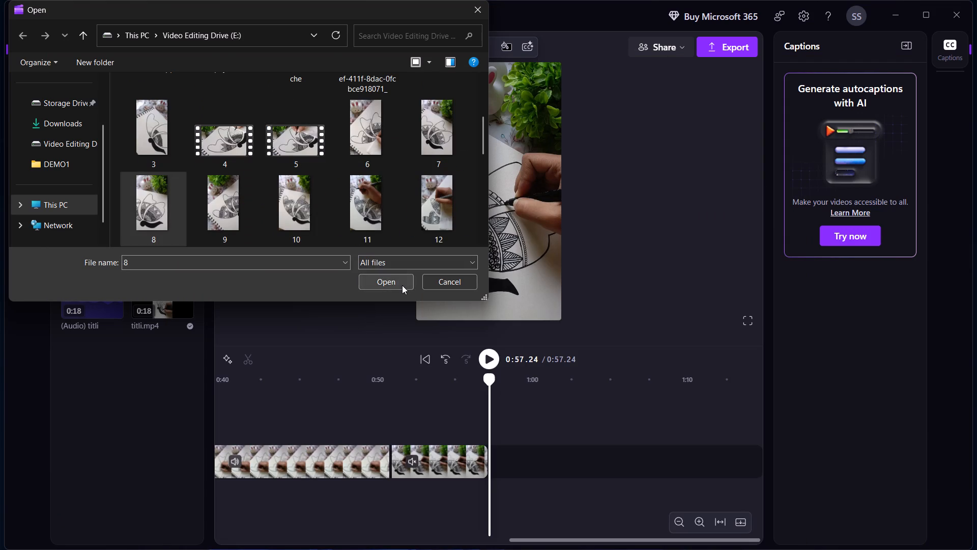
Import clip 9 from the Video Editing Drive (E:) into the project media.
{"action": "left_click", "coordinate": [107, 74]}
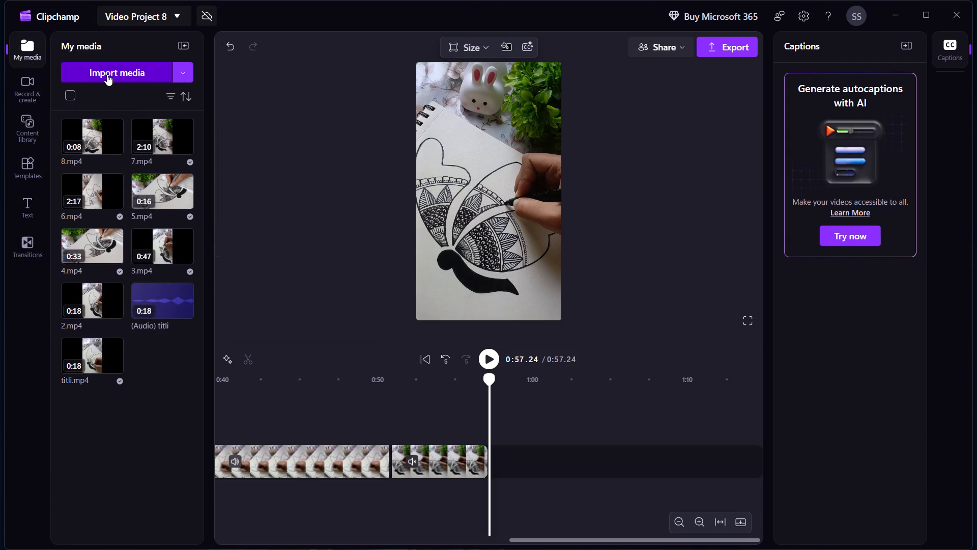
{"action": "scroll", "coordinate": [353, 198], "scroll_direction": "down", "scroll_amount": 1}
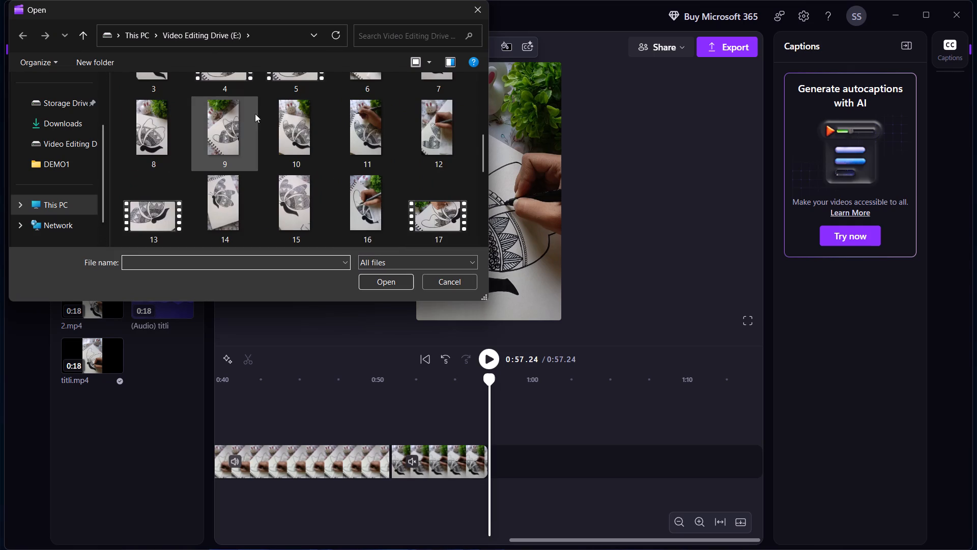
{"action": "left_click", "coordinate": [221, 122]}
{"action": "left_click", "coordinate": [398, 284]}
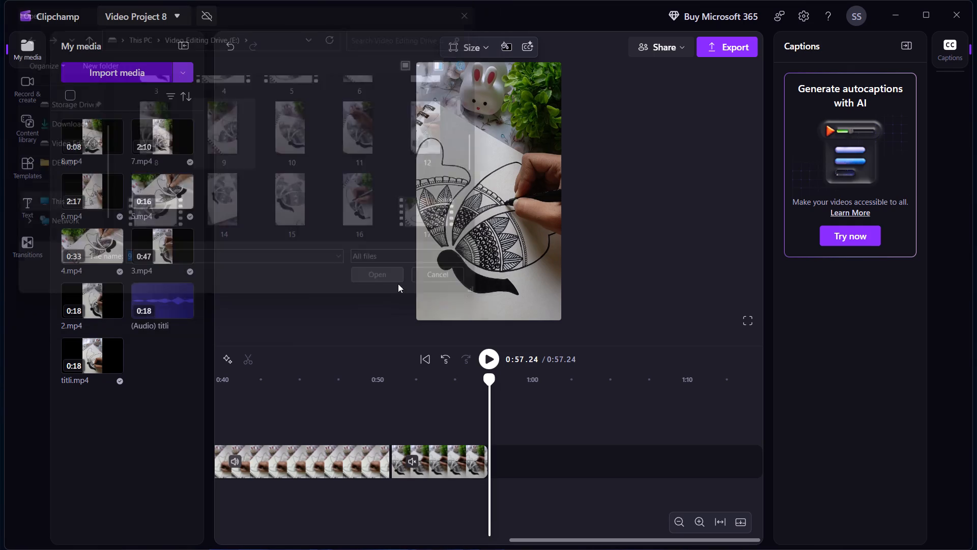
Import clip 10 from the Video Editing Drive (E:) into the project media.
{"action": "left_click", "coordinate": [134, 70]}
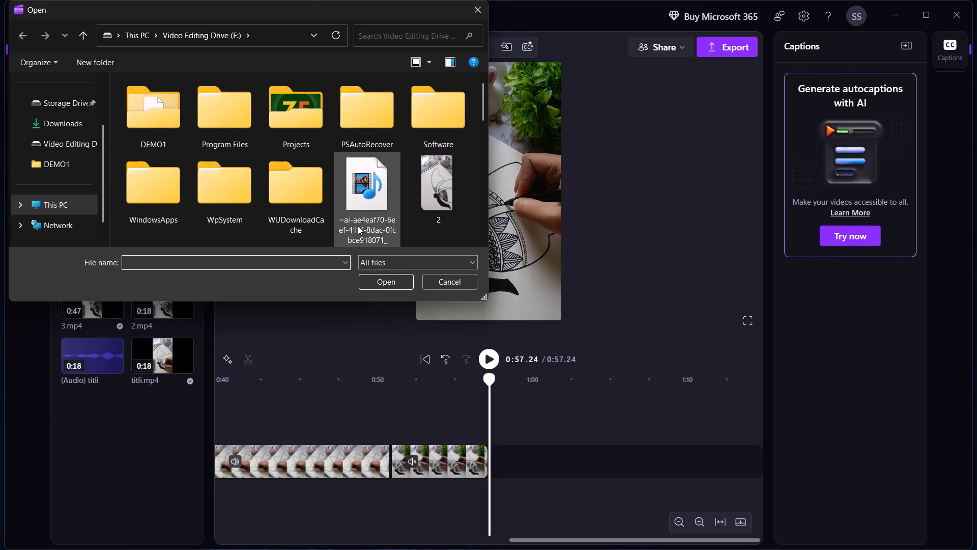
{"action": "scroll", "coordinate": [358, 226], "scroll_direction": "down", "scroll_amount": 1}
{"action": "left_click", "coordinate": [309, 198]}
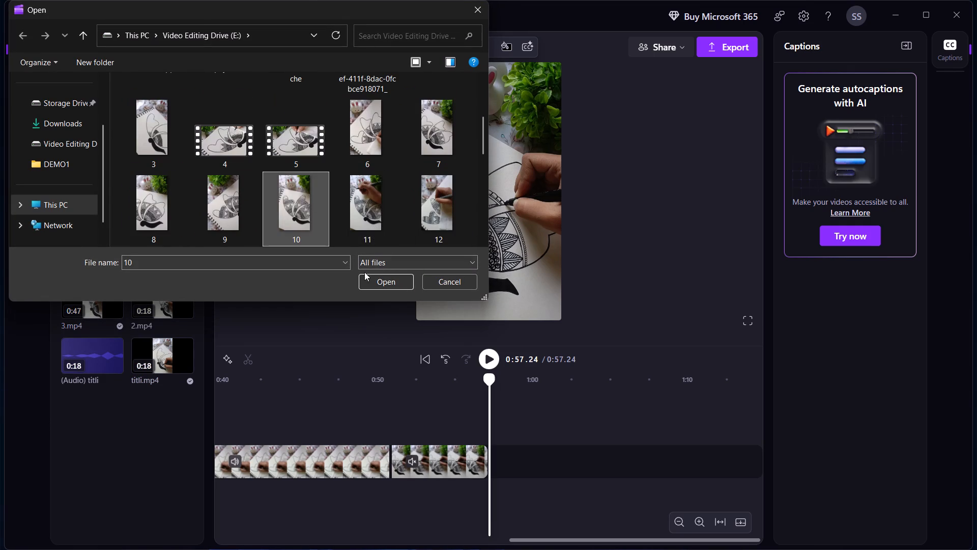
{"action": "left_click", "coordinate": [366, 277]}
Import clip 11 from the Video Editing Drive (E:) into the project media.
{"action": "left_click", "coordinate": [112, 77]}
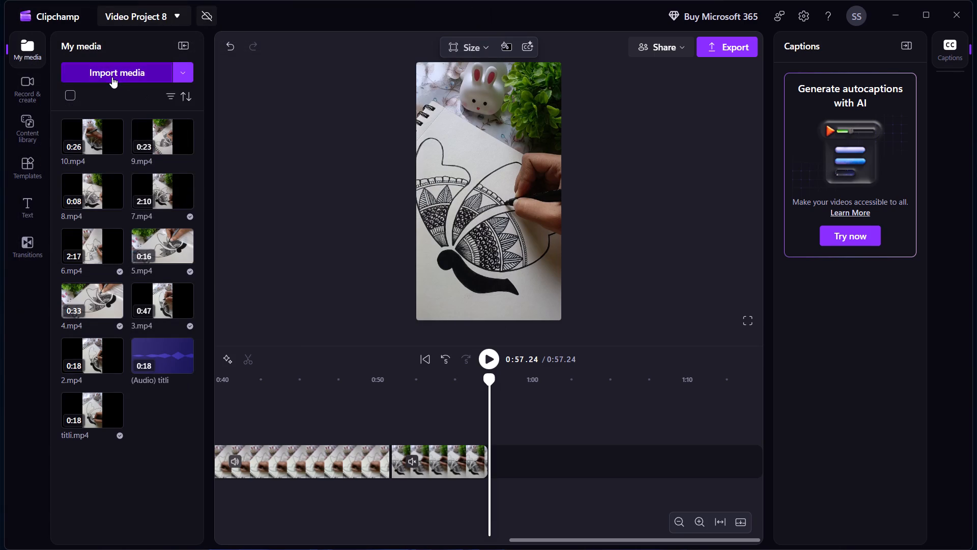
{"action": "scroll", "coordinate": [325, 170], "scroll_direction": "down", "scroll_amount": 1}
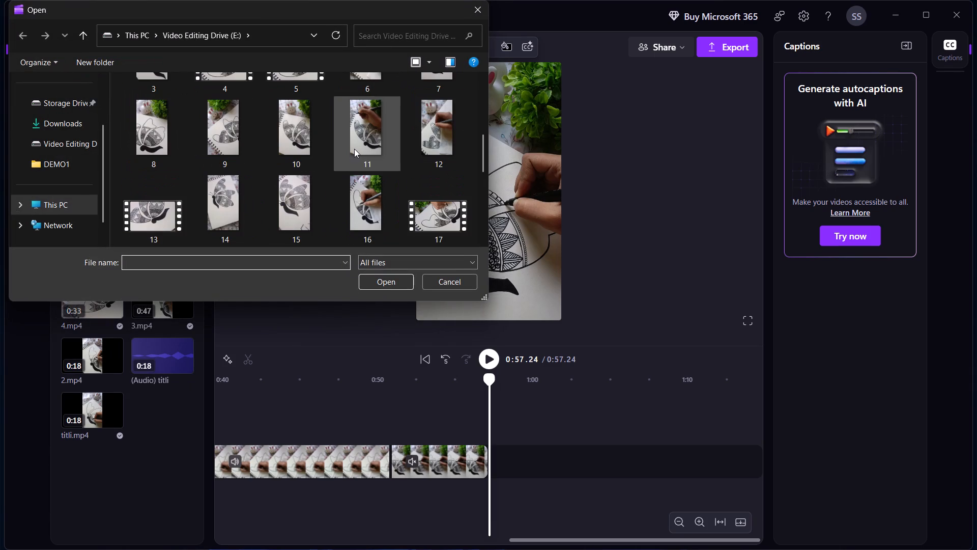
{"action": "left_click", "coordinate": [354, 149]}
{"action": "left_click", "coordinate": [369, 287]}
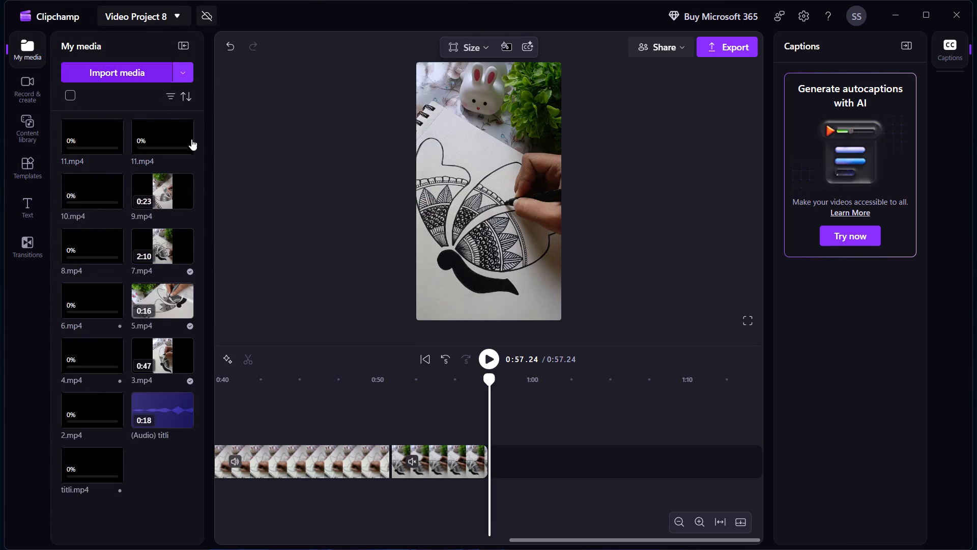
Import clip 12 from the Video Editing Drive (E:) into the project media.
{"action": "left_click", "coordinate": [126, 80]}
{"action": "scroll", "coordinate": [350, 210], "scroll_direction": "down", "scroll_amount": 1}
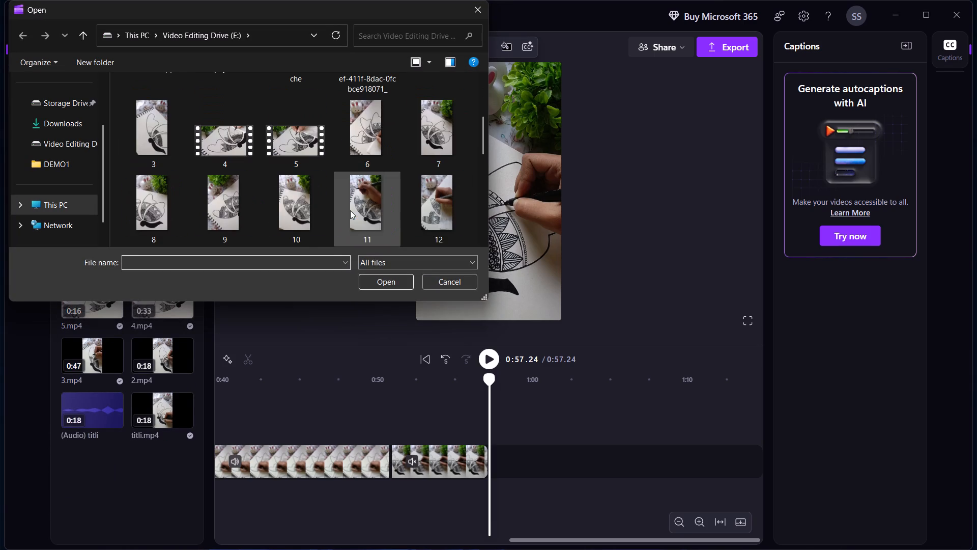
{"action": "scroll", "coordinate": [350, 210], "scroll_direction": "down", "scroll_amount": 1}
{"action": "left_click", "coordinate": [409, 224]}
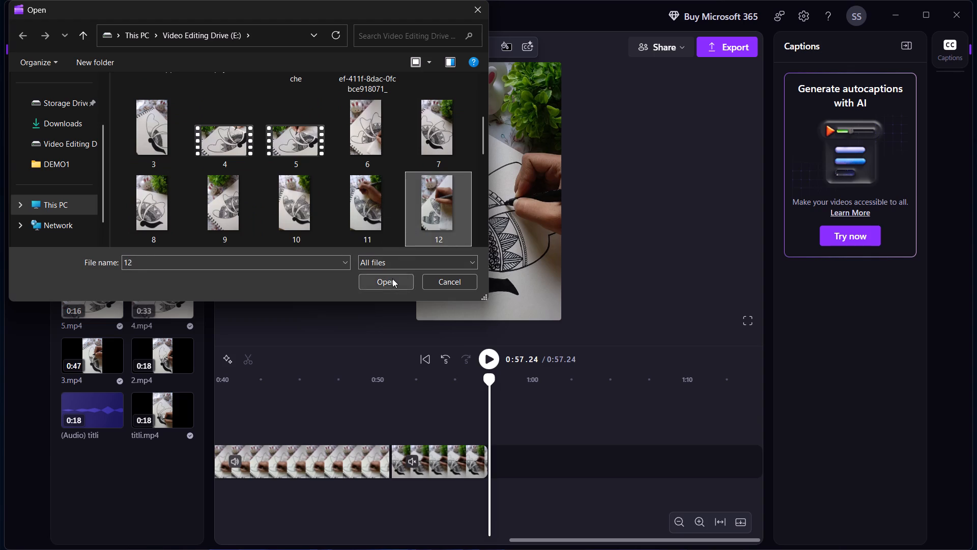
{"action": "left_click", "coordinate": [392, 279]}
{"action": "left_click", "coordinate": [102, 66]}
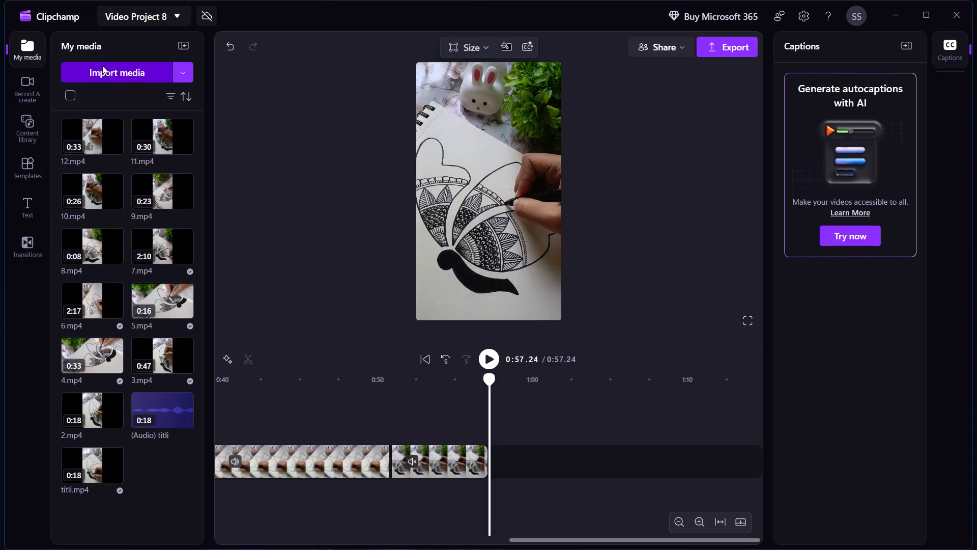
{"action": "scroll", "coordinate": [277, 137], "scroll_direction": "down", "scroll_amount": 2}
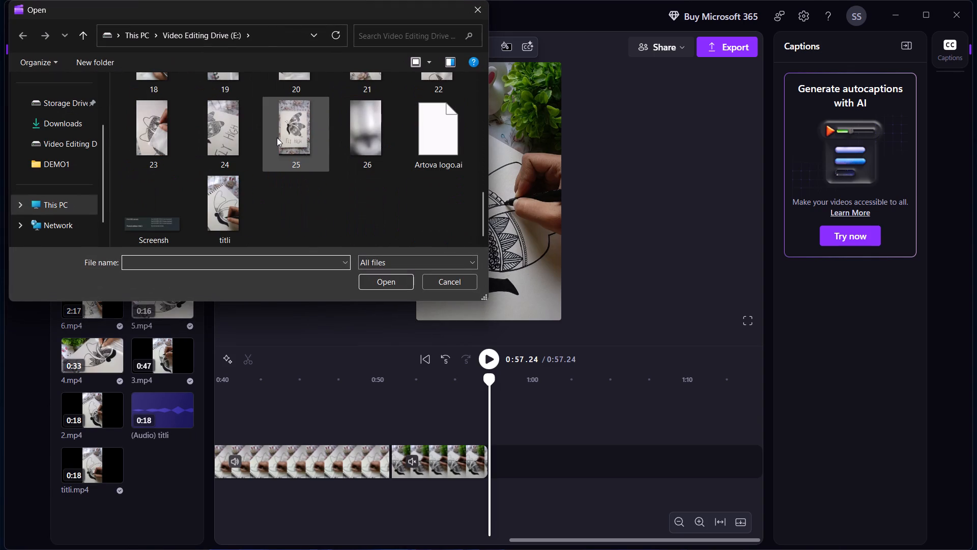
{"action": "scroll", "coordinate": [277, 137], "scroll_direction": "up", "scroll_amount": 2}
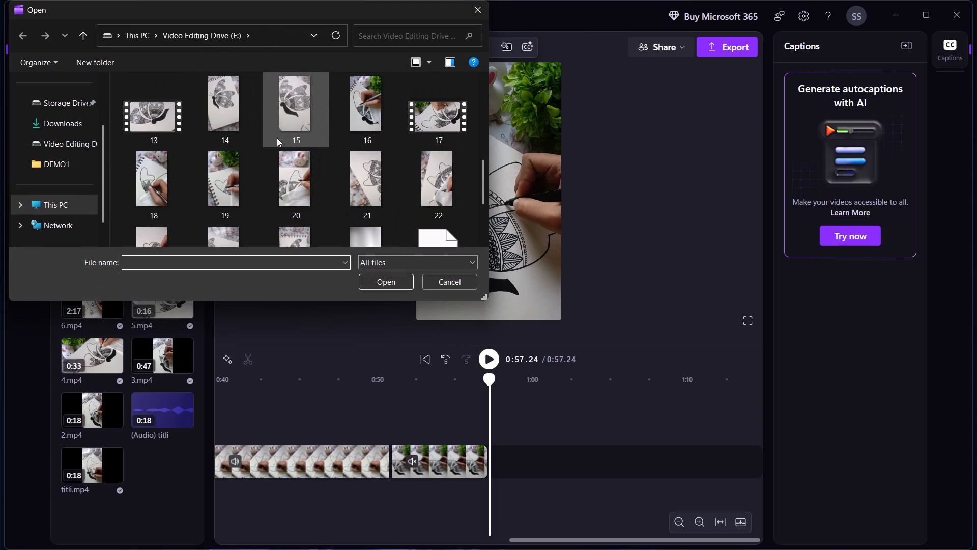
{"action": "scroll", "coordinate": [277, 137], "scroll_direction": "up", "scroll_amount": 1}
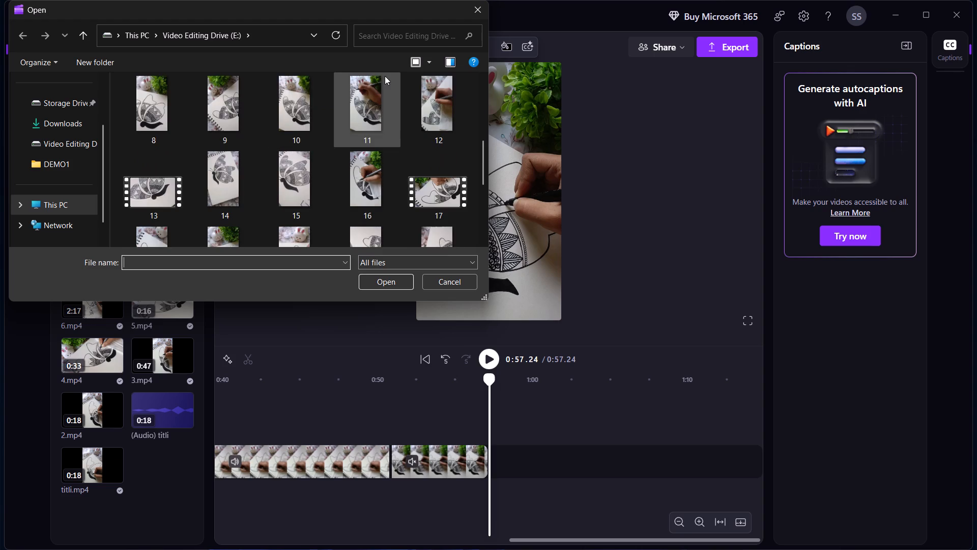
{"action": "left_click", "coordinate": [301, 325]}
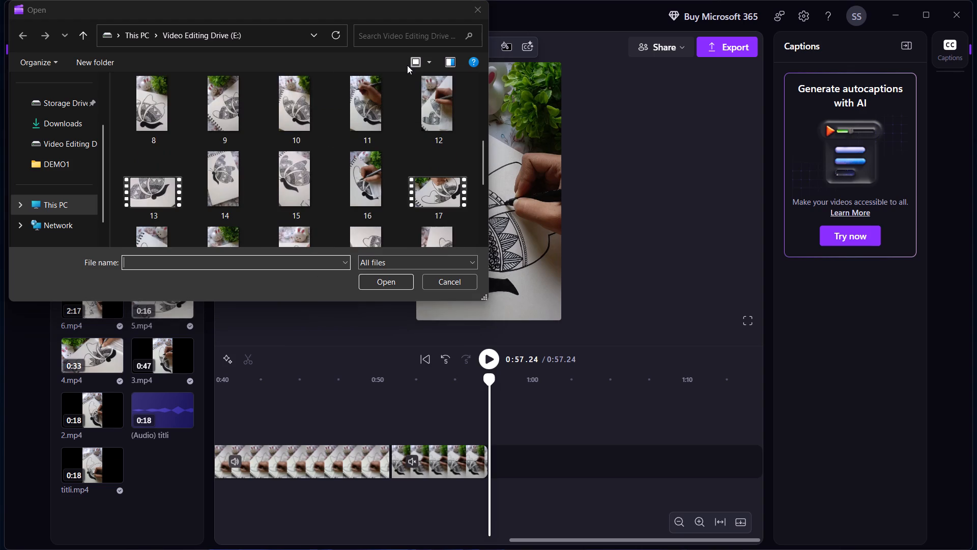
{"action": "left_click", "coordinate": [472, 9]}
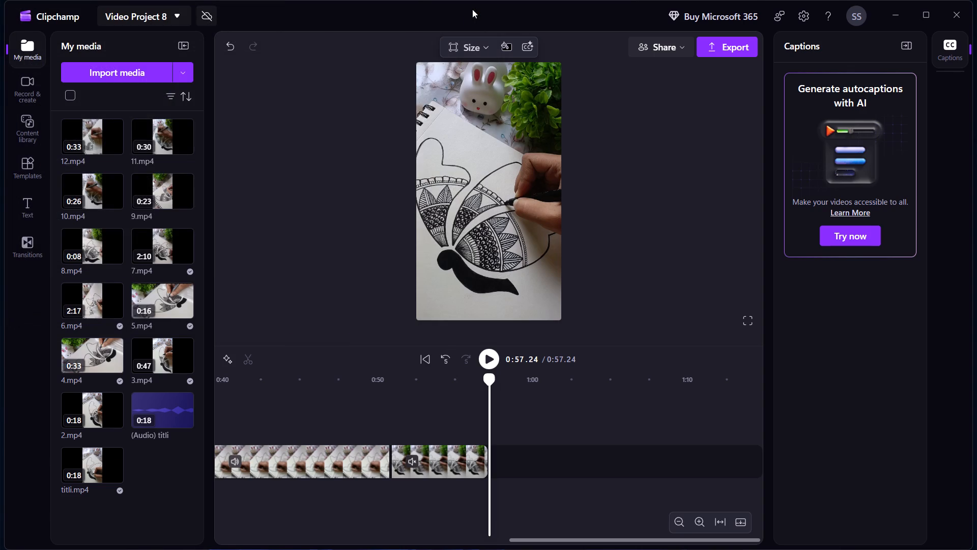
Import clip 13 from the Video Editing Drive (E:) into the project media.
{"action": "left_click", "coordinate": [133, 71]}
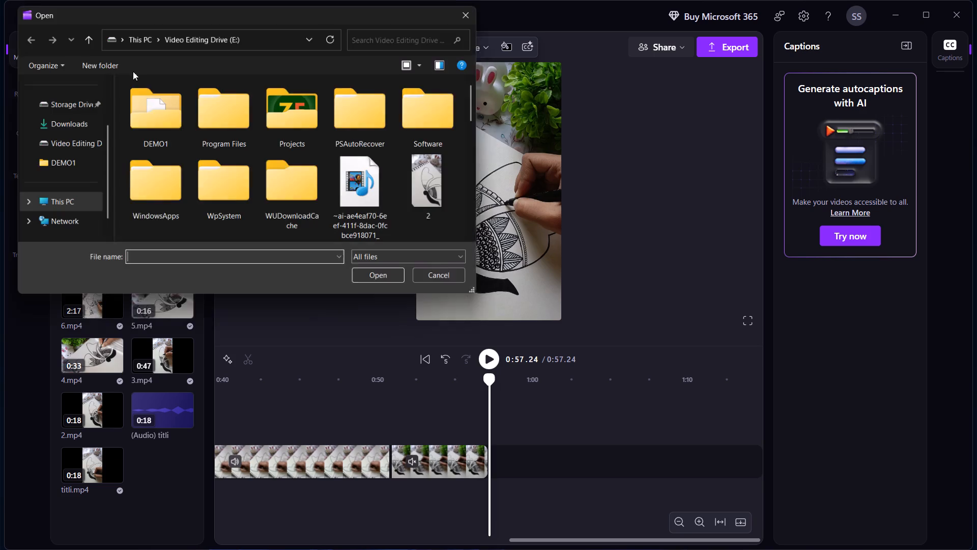
{"action": "scroll", "coordinate": [286, 173], "scroll_direction": "down", "scroll_amount": 3}
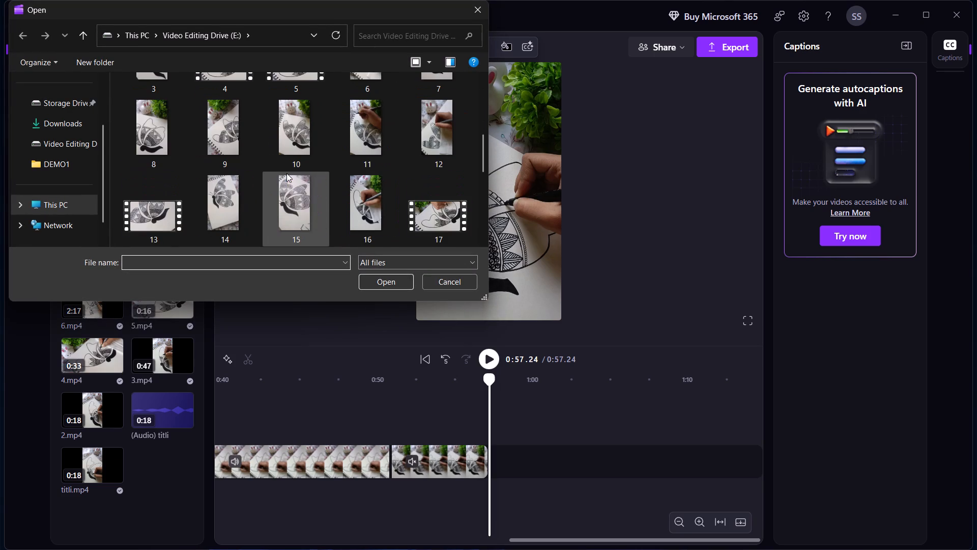
{"action": "scroll", "coordinate": [286, 173], "scroll_direction": "down", "scroll_amount": 1}
{"action": "left_click", "coordinate": [160, 211]}
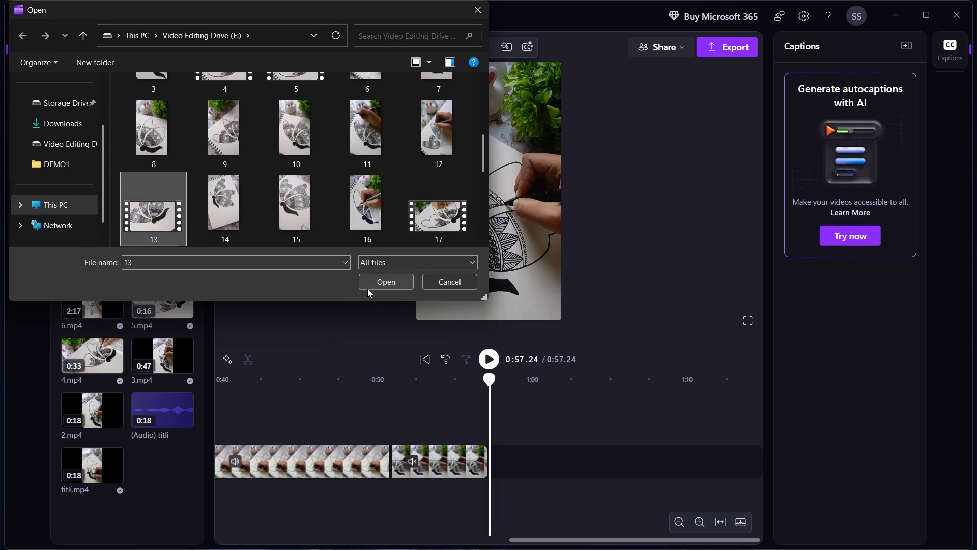
{"action": "left_click", "coordinate": [375, 255]}
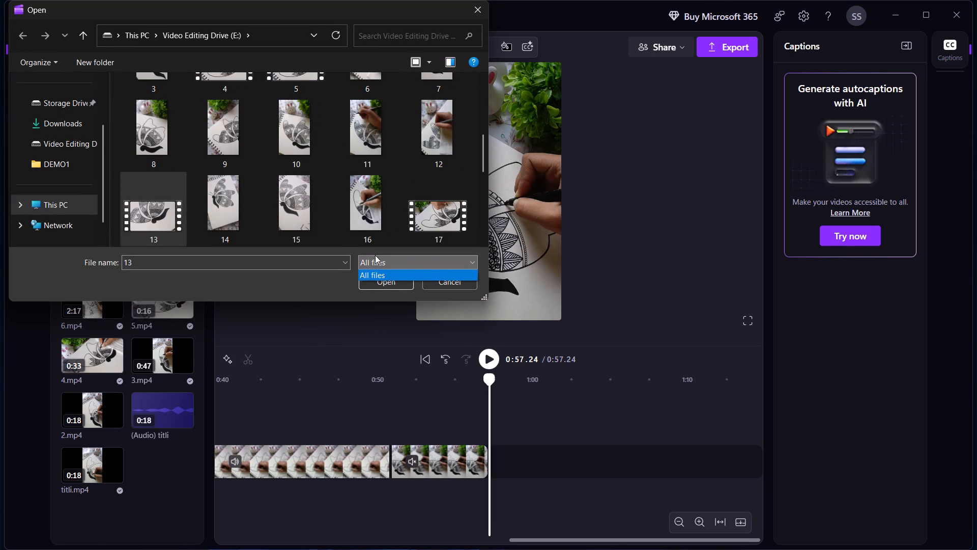
{"action": "left_click", "coordinate": [165, 226]}
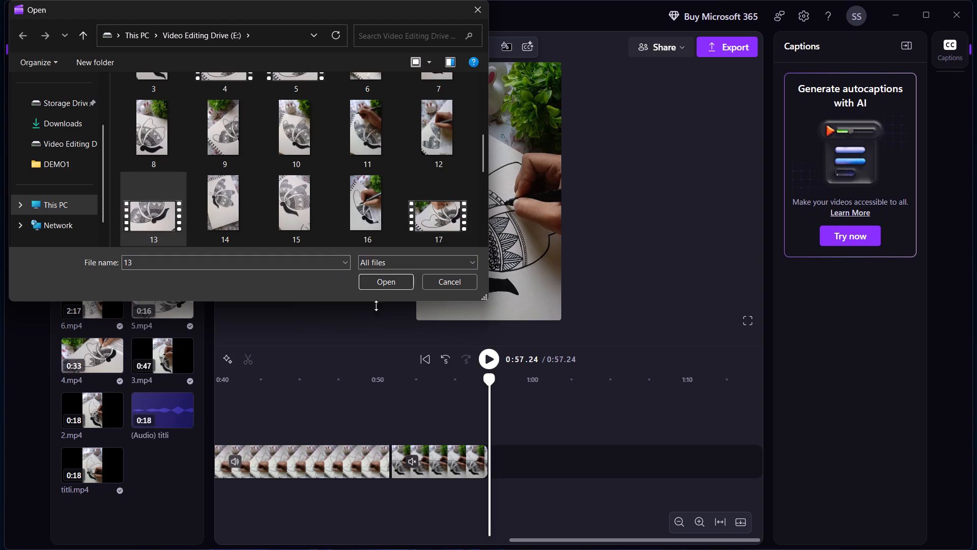
{"action": "left_click", "coordinate": [380, 285]}
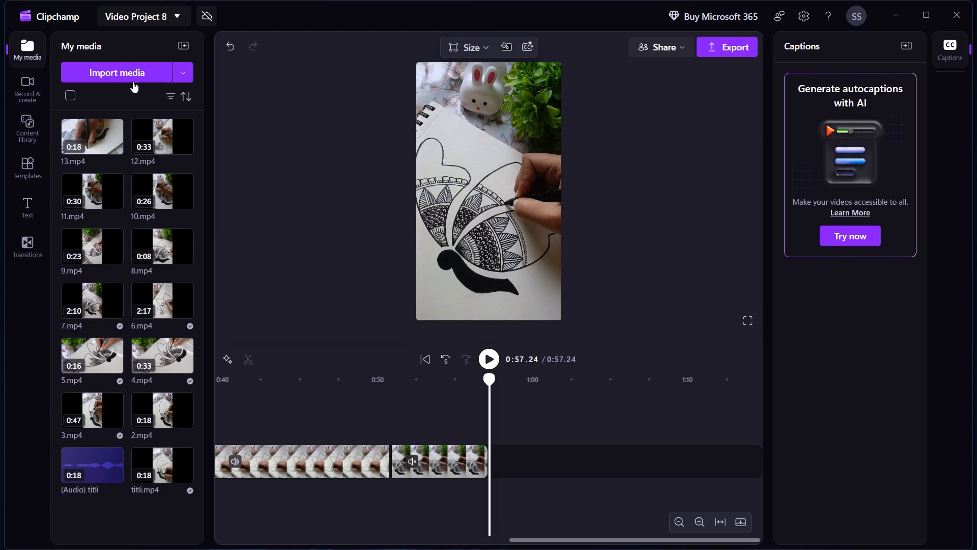
Import clip 14 from the Video Editing Drive (E:) into the project media.
{"action": "left_click", "coordinate": [133, 81]}
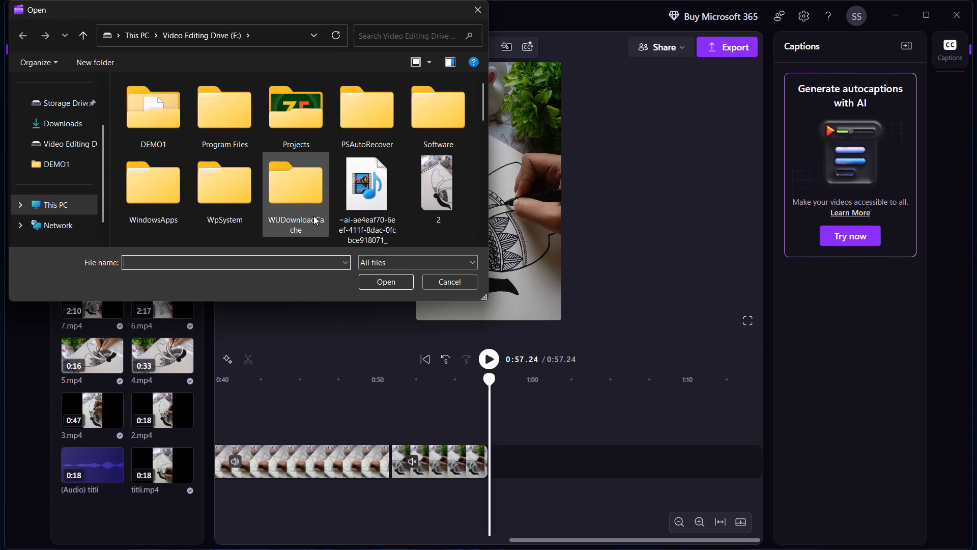
{"action": "scroll", "coordinate": [313, 216], "scroll_direction": "down", "scroll_amount": 2}
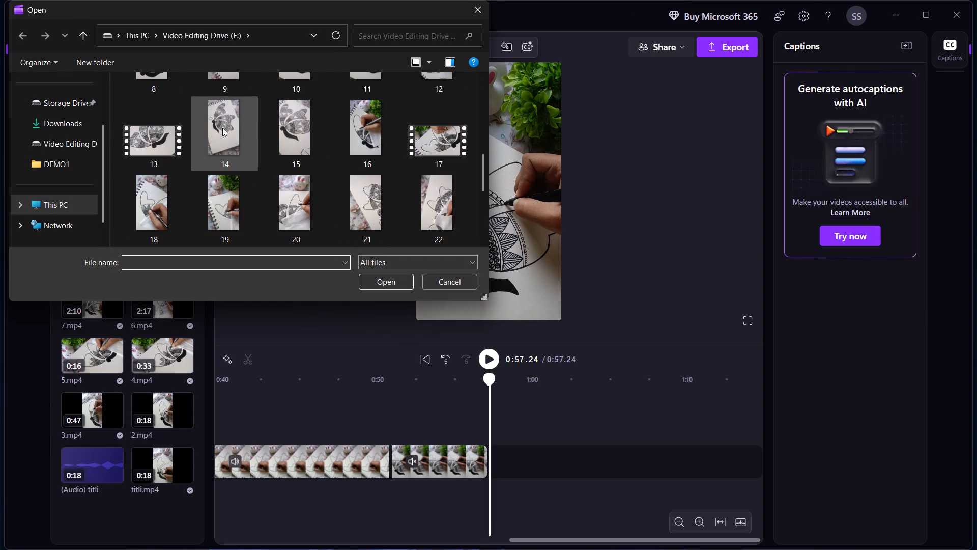
{"action": "left_click", "coordinate": [222, 128]}
{"action": "left_click", "coordinate": [382, 277]}
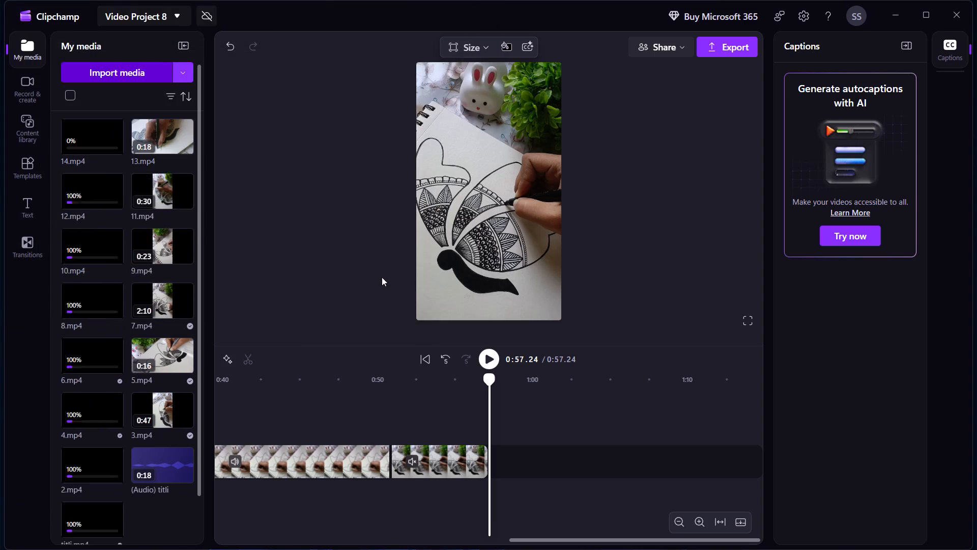
Import clip 15 from the Video Editing Drive (E:) into the project media.
{"action": "left_click", "coordinate": [142, 70]}
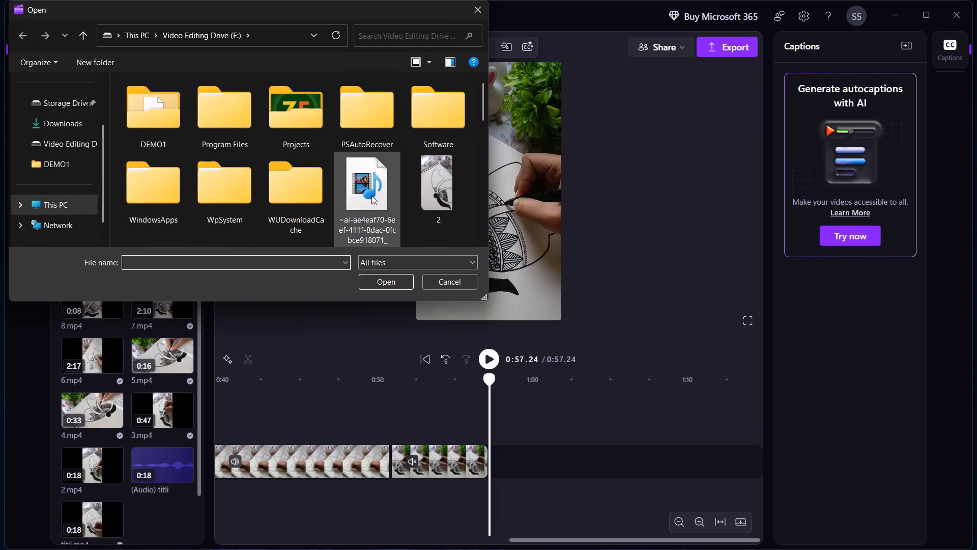
{"action": "scroll", "coordinate": [371, 196], "scroll_direction": "down", "scroll_amount": 1}
{"action": "left_click", "coordinate": [313, 133]}
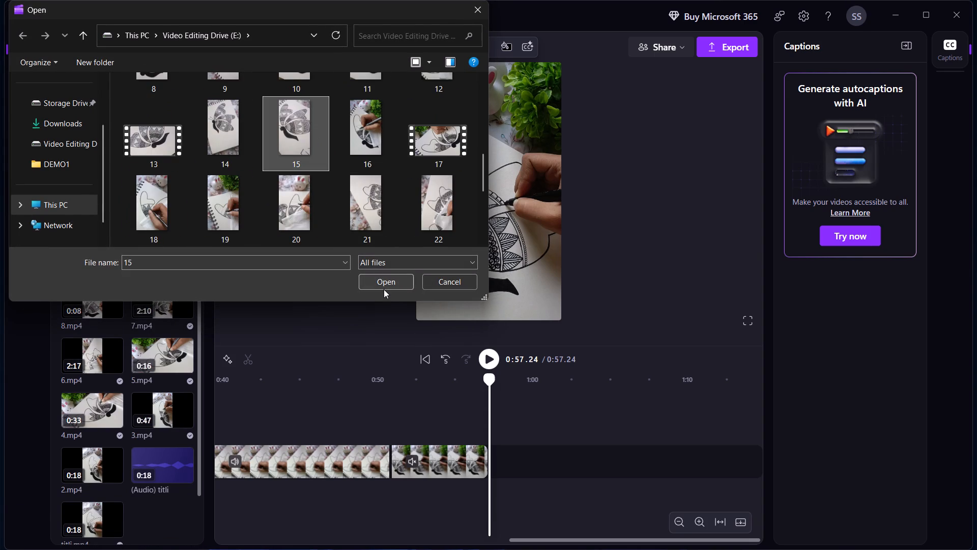
{"action": "left_click", "coordinate": [383, 290]}
{"action": "left_click", "coordinate": [382, 289]}
{"action": "scroll", "coordinate": [382, 289], "scroll_direction": "down", "scroll_amount": 1}
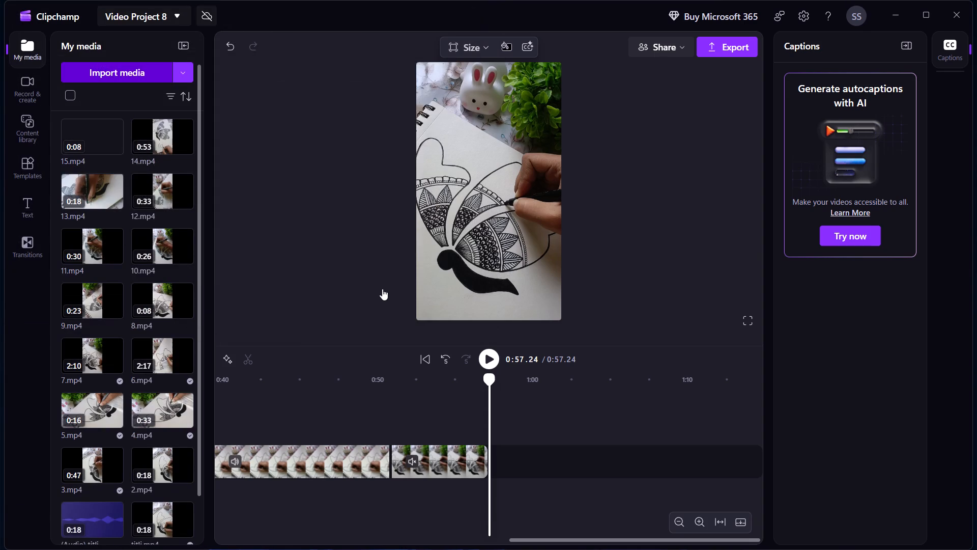
{"action": "scroll", "coordinate": [382, 289], "scroll_direction": "down", "scroll_amount": 1}
Import clip 16 from the Video Editing Drive (E:) into the project media.
{"action": "left_click", "coordinate": [134, 75]}
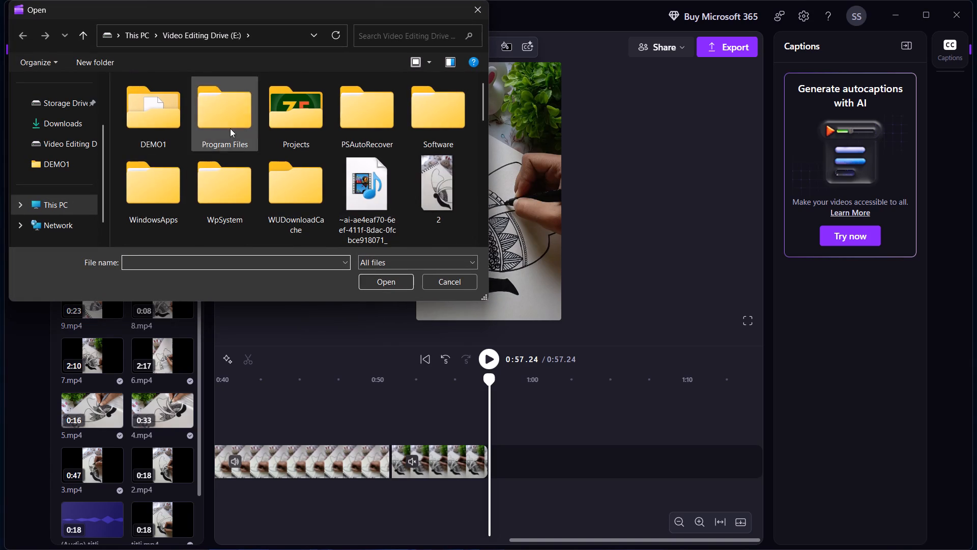
{"action": "scroll", "coordinate": [265, 147], "scroll_direction": "down", "scroll_amount": 2}
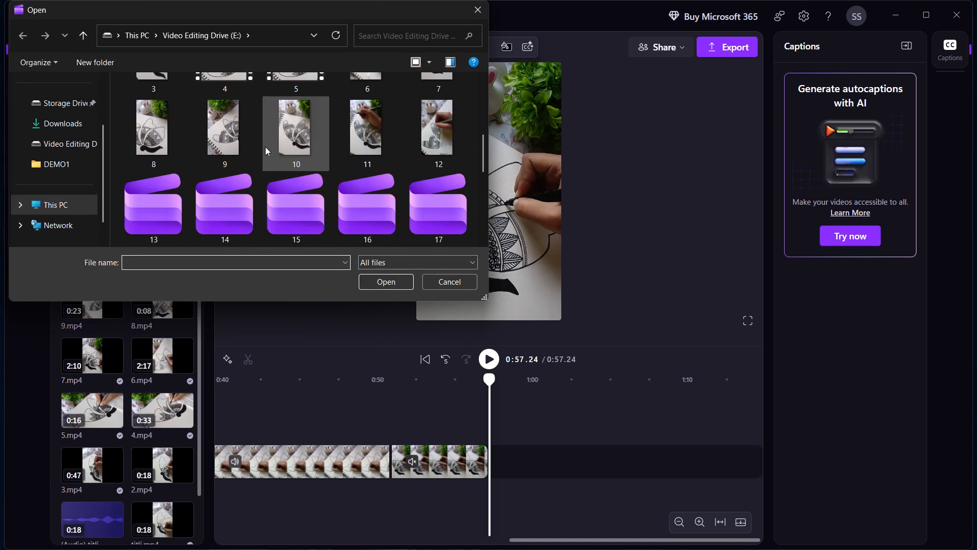
{"action": "scroll", "coordinate": [265, 147], "scroll_direction": "down", "scroll_amount": 1}
{"action": "left_click", "coordinate": [340, 211]}
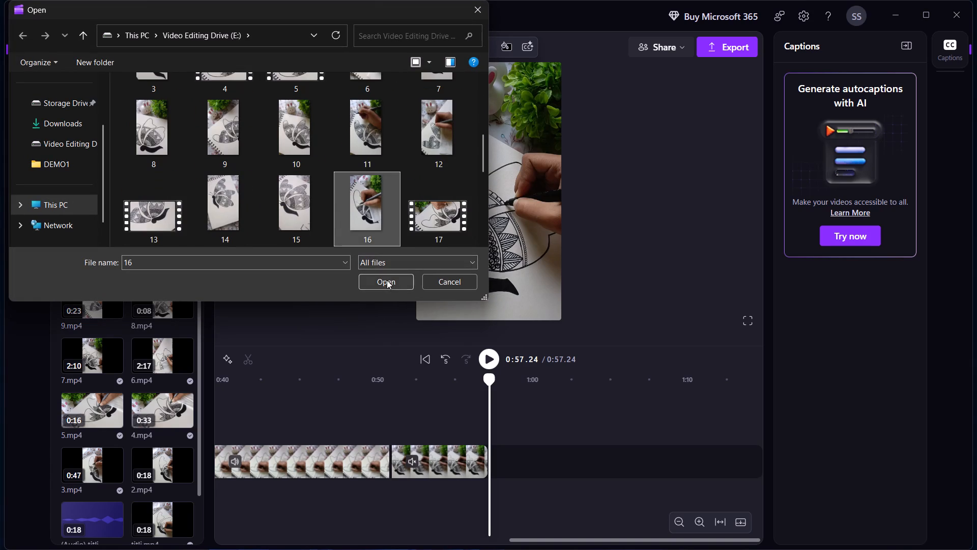
{"action": "left_click", "coordinate": [386, 280]}
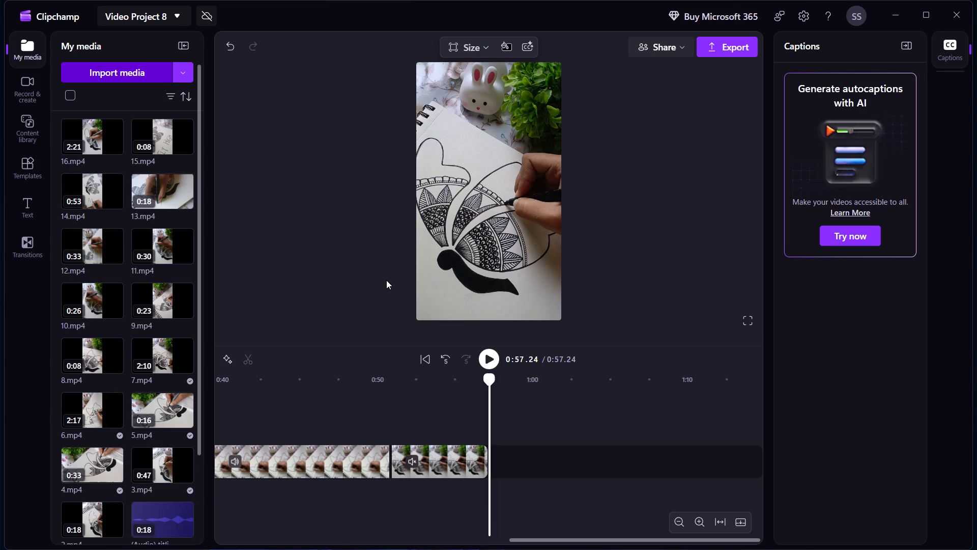
Import clip 17 from the Video Editing Drive (E:) into the project media.
{"action": "left_click", "coordinate": [85, 67]}
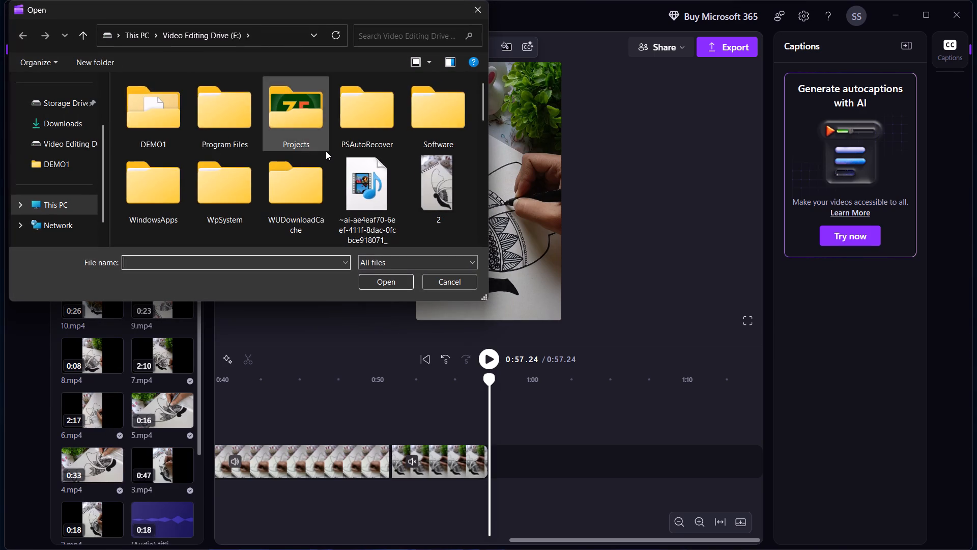
{"action": "scroll", "coordinate": [326, 151], "scroll_direction": "down", "scroll_amount": 2}
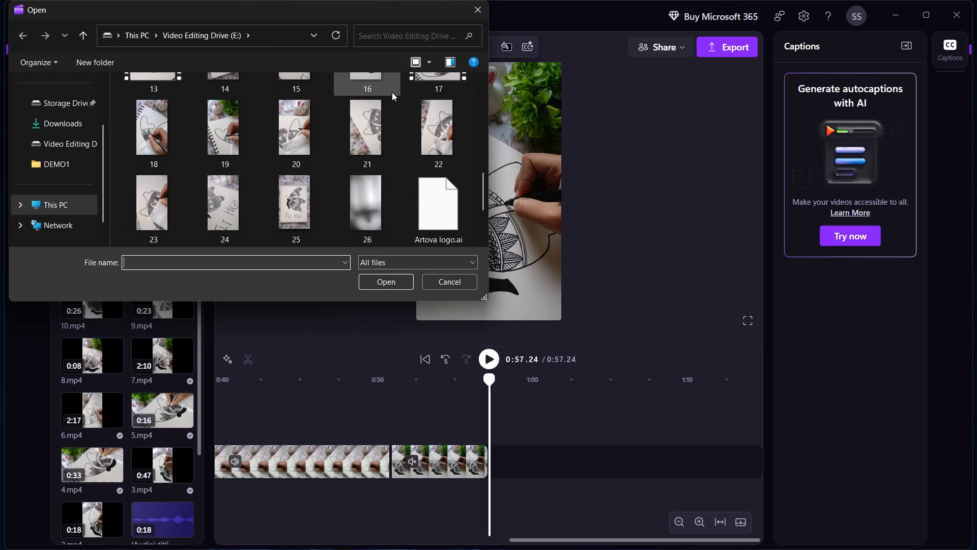
{"action": "left_click", "coordinate": [422, 82]}
{"action": "left_click", "coordinate": [365, 277]}
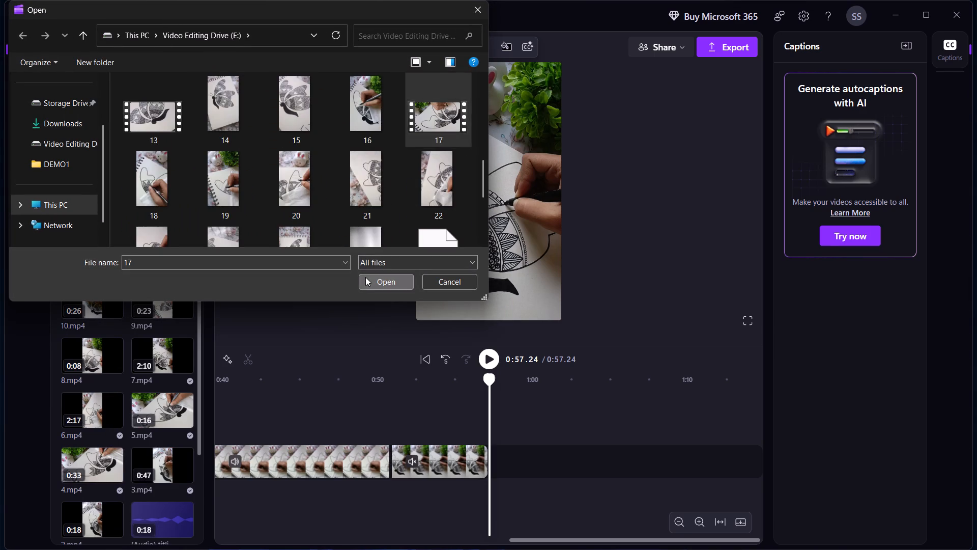
Import clip 18 from the Video Editing Drive (E:) into the project media.
{"action": "left_click", "coordinate": [103, 70]}
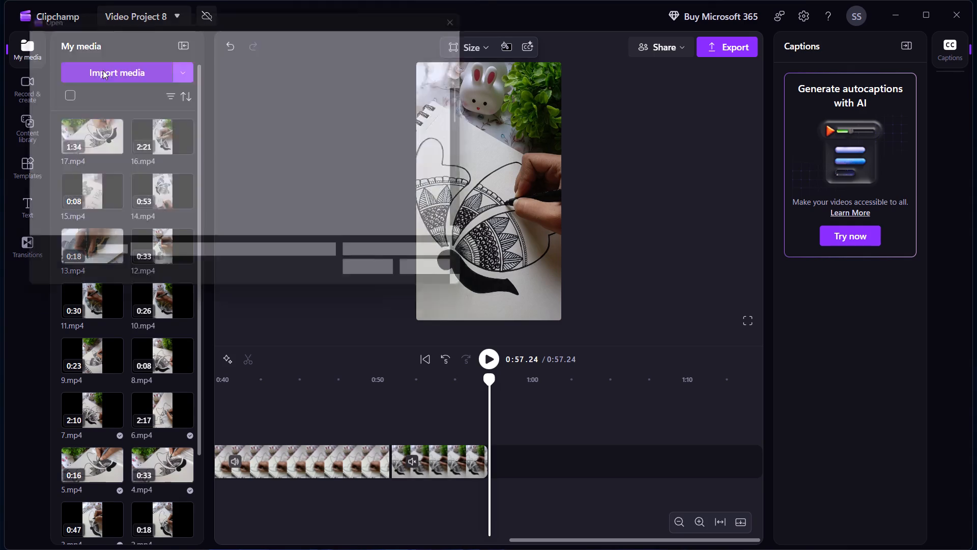
{"action": "scroll", "coordinate": [253, 133], "scroll_direction": "down", "scroll_amount": 2}
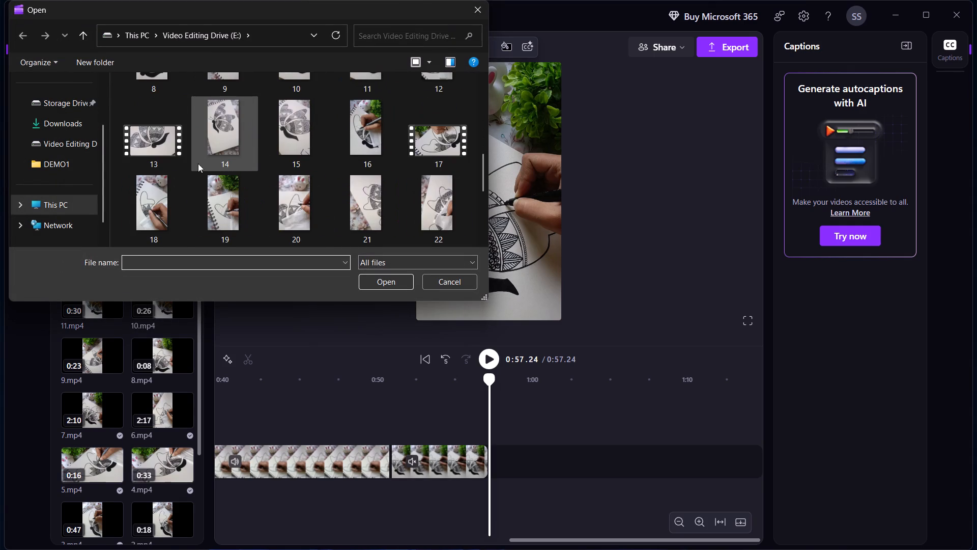
{"action": "left_click", "coordinate": [163, 185]}
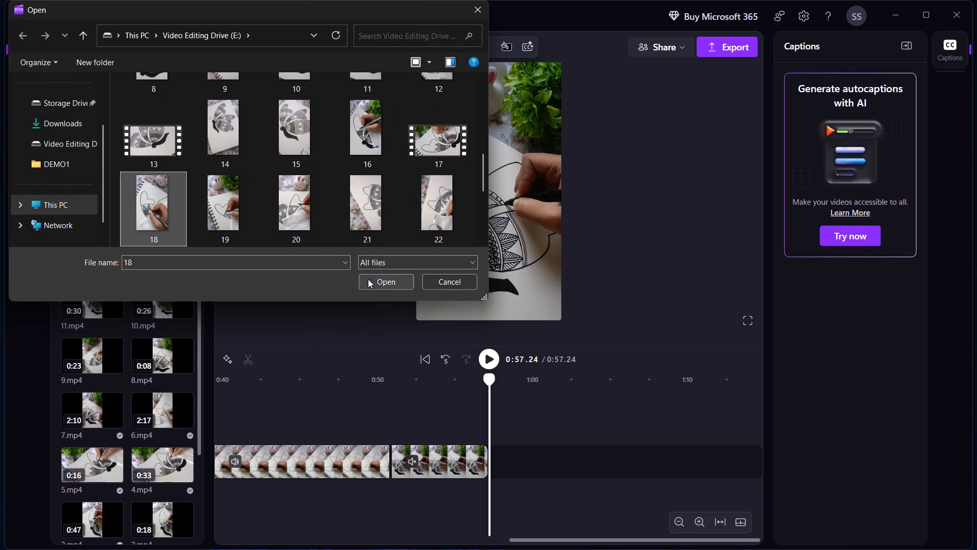
{"action": "left_click", "coordinate": [368, 279]}
Import clip 19 from the Video Editing Drive (E:) into the project media.
{"action": "left_click", "coordinate": [85, 77]}
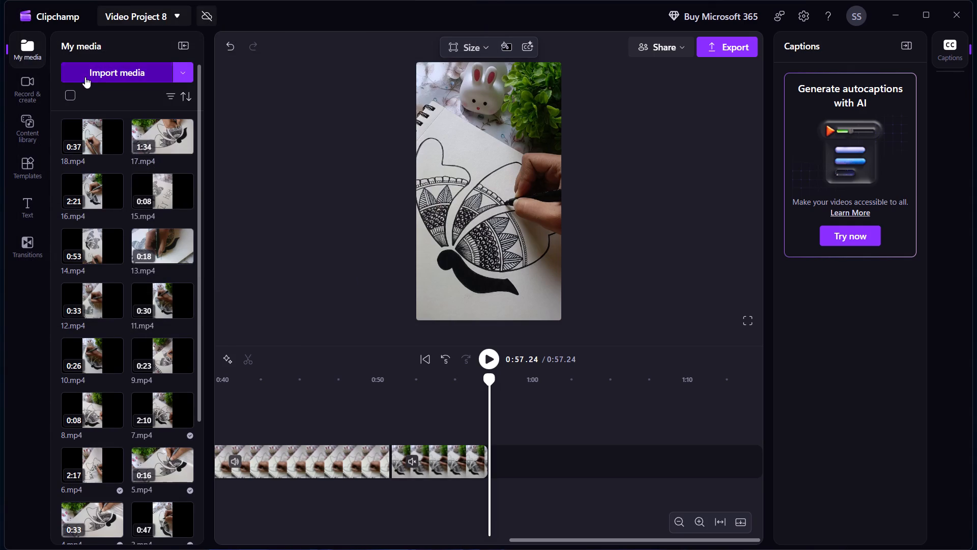
{"action": "scroll", "coordinate": [273, 174], "scroll_direction": "down", "scroll_amount": 3}
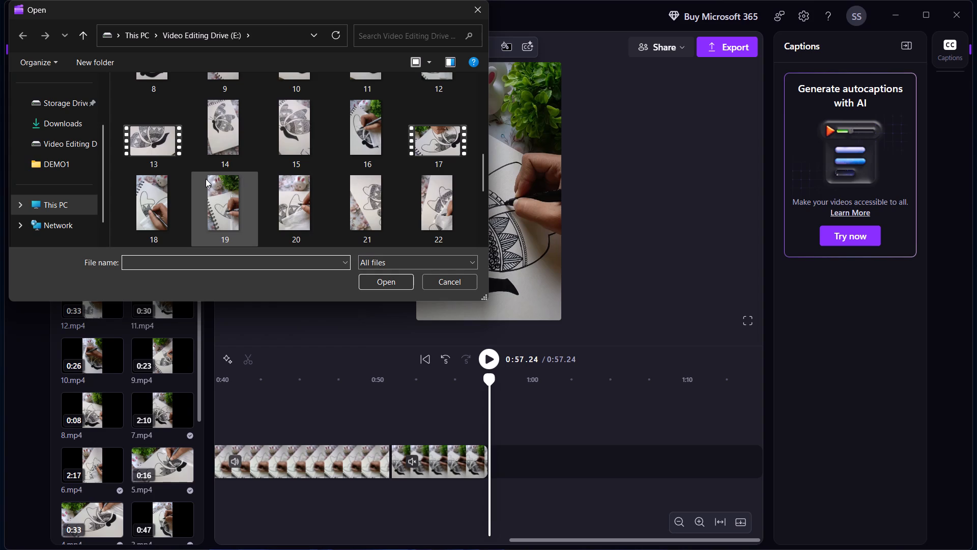
{"action": "left_click", "coordinate": [206, 179]}
{"action": "left_click", "coordinate": [390, 285]}
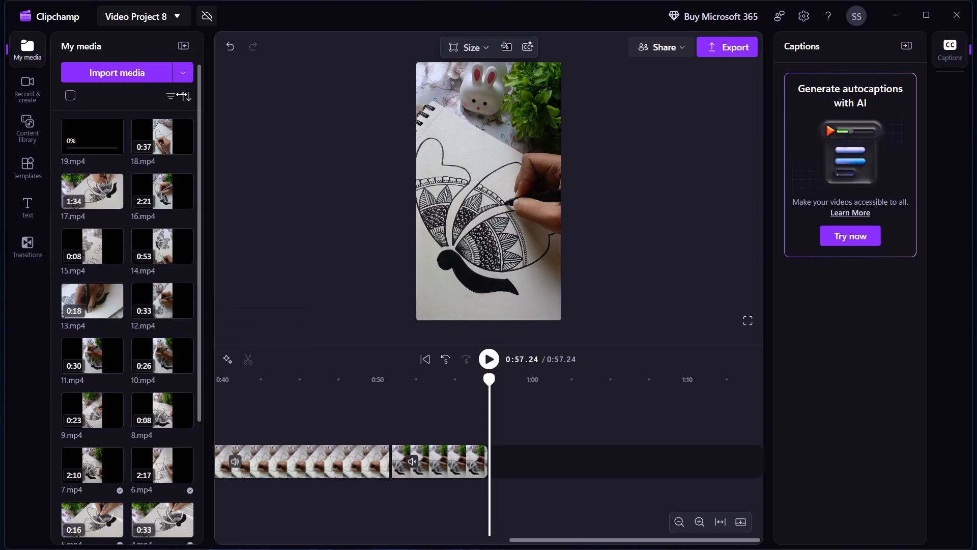
Import clip 20 from the Video Editing Drive (E:) into the project media.
{"action": "left_click", "coordinate": [150, 74]}
{"action": "scroll", "coordinate": [378, 194], "scroll_direction": "down", "scroll_amount": 1}
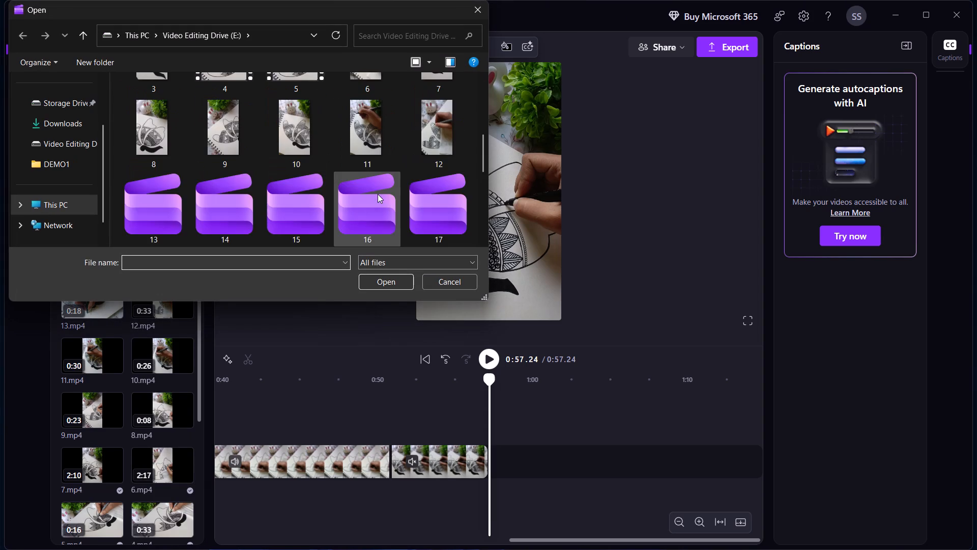
{"action": "scroll", "coordinate": [378, 194], "scroll_direction": "down", "scroll_amount": 1}
{"action": "left_click", "coordinate": [302, 89]}
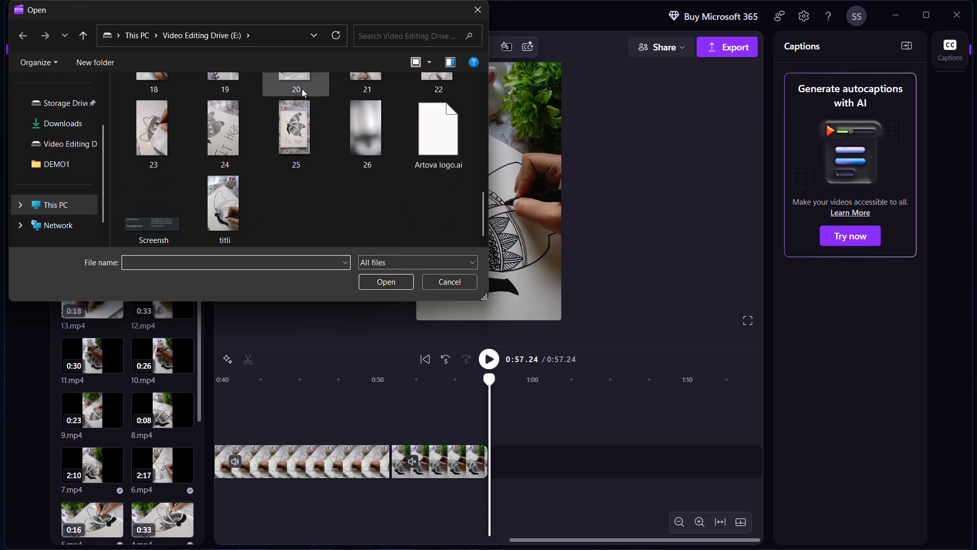
{"action": "left_click", "coordinate": [392, 282]}
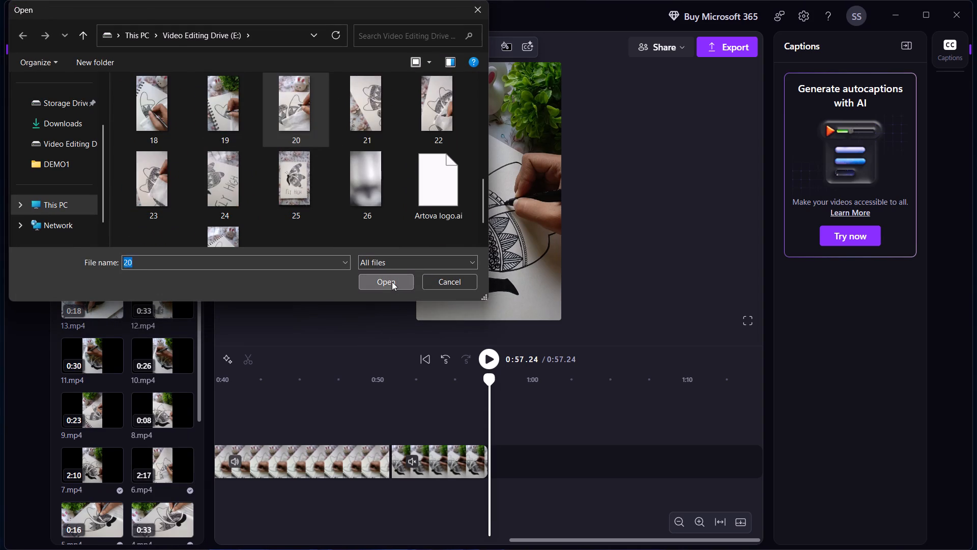
Import clip 21 from the Video Editing Drive (E:) into the project media.
{"action": "left_click", "coordinate": [141, 80]}
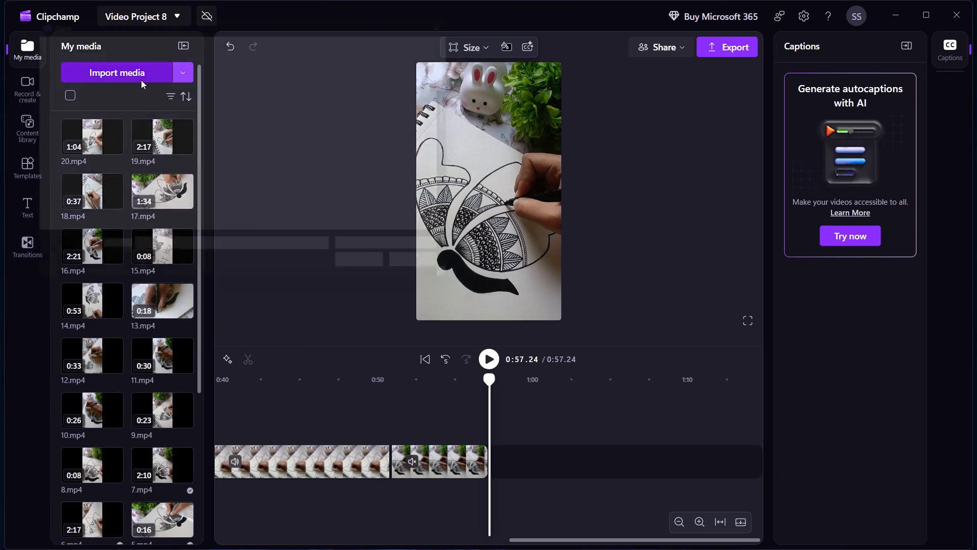
{"action": "scroll", "coordinate": [417, 194], "scroll_direction": "down", "scroll_amount": 3}
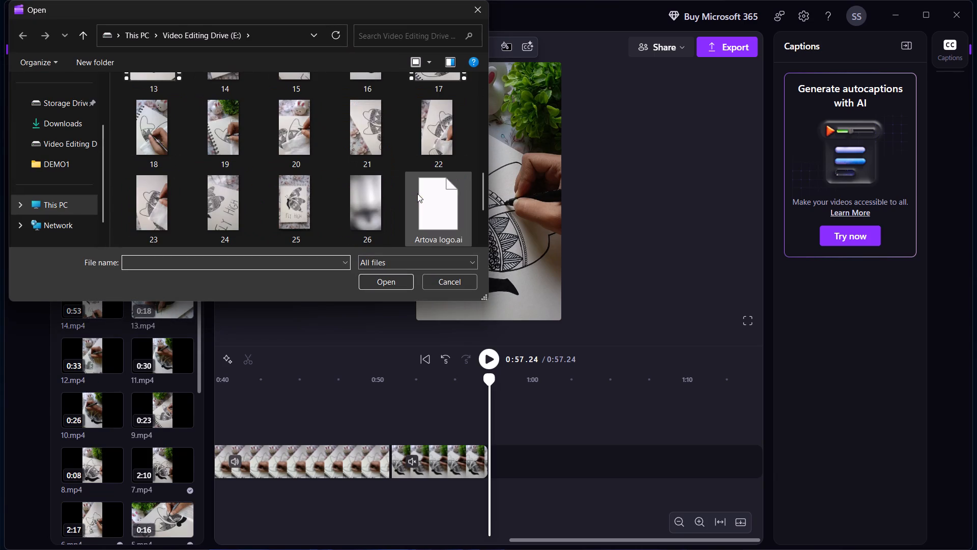
{"action": "left_click", "coordinate": [372, 136]}
{"action": "left_click", "coordinate": [382, 285]}
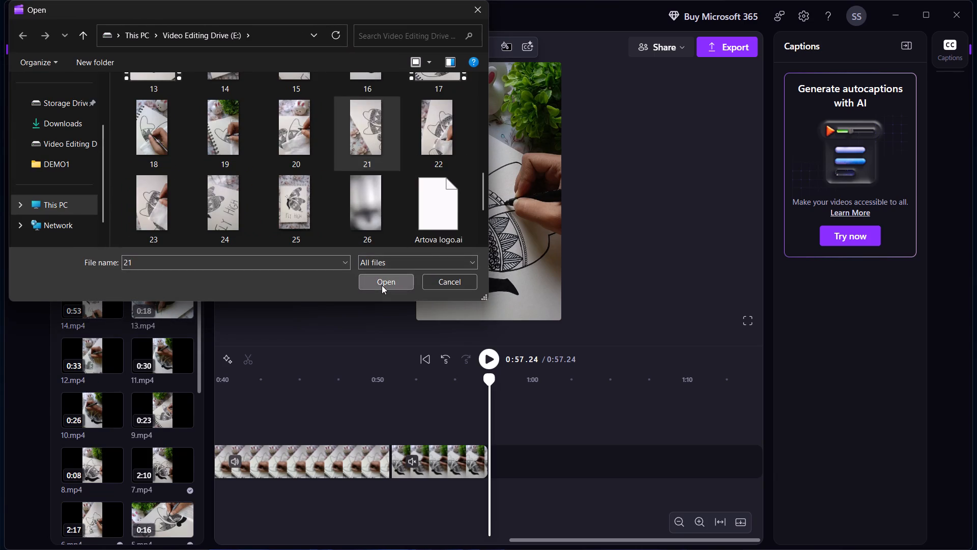
Import clip 22 from the Video Editing Drive (E:) into the project media.
{"action": "left_click", "coordinate": [119, 67]}
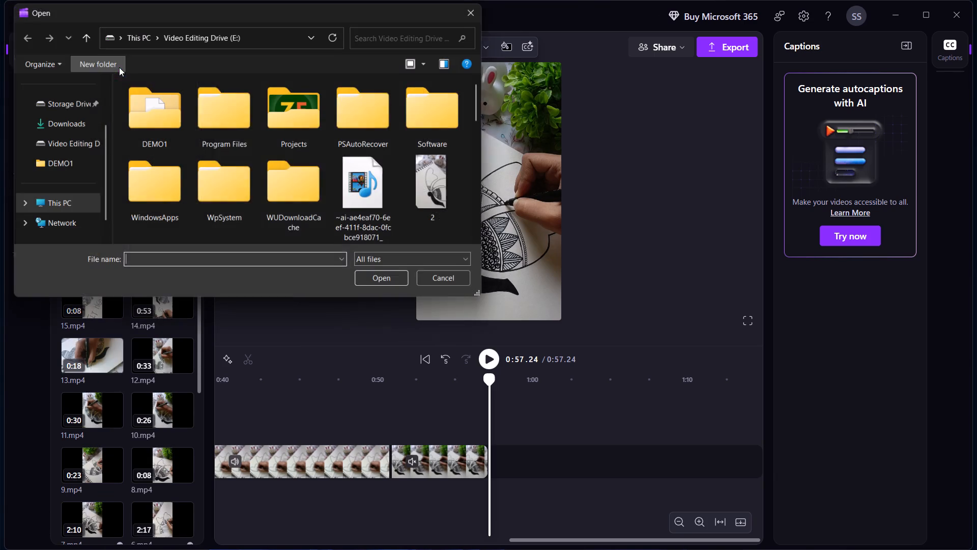
{"action": "scroll", "coordinate": [378, 189], "scroll_direction": "down", "scroll_amount": 2}
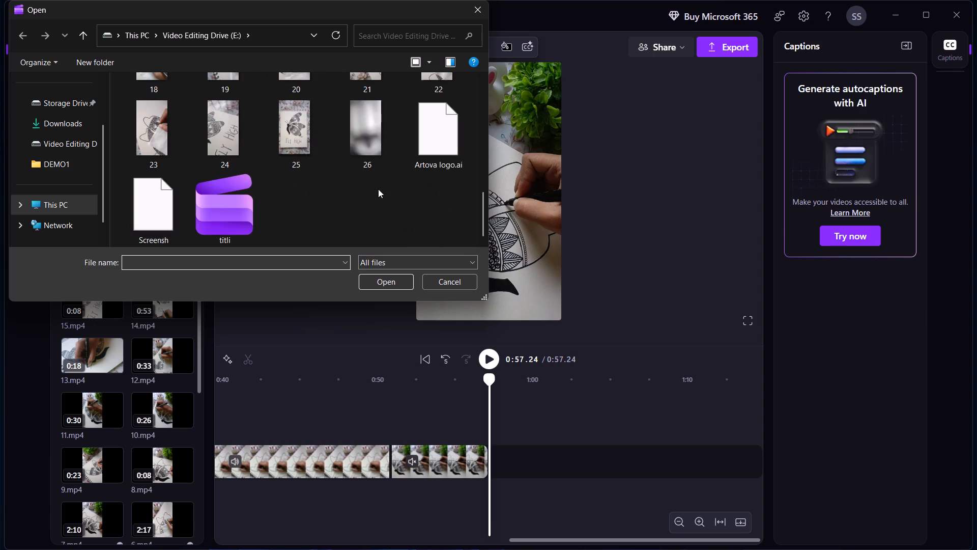
{"action": "left_click", "coordinate": [429, 77]}
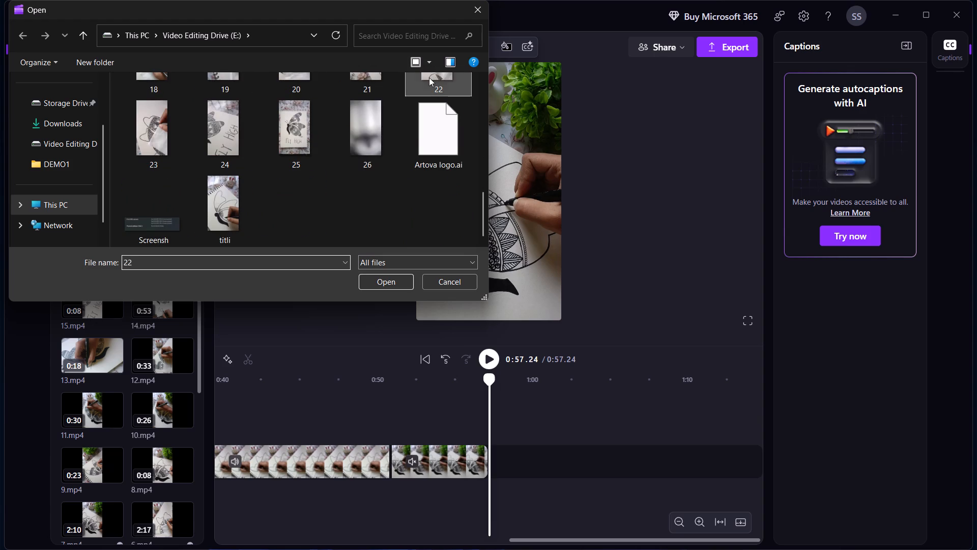
{"action": "left_click", "coordinate": [373, 284]}
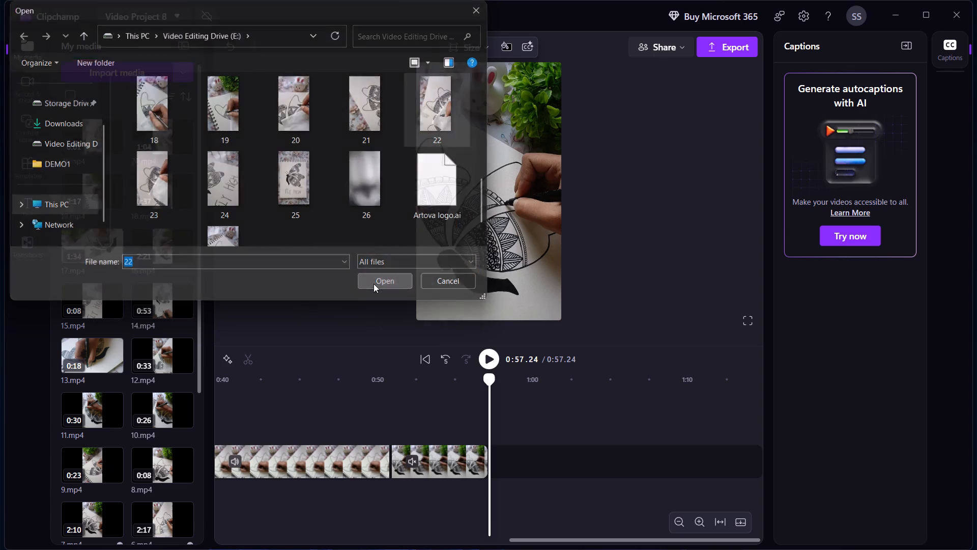
Import clip 23 from the Video Editing Drive (E:) into the project media.
{"action": "left_click", "coordinate": [147, 79]}
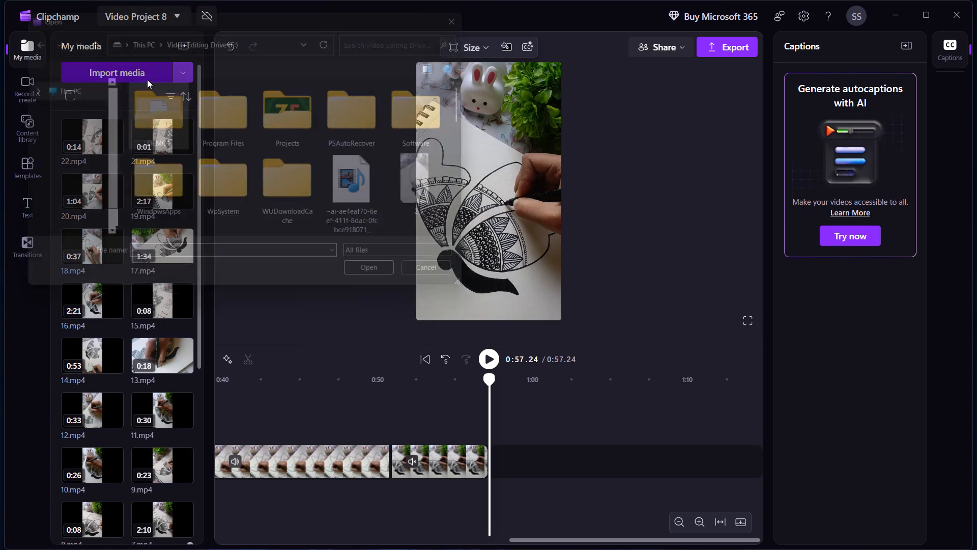
{"action": "scroll", "coordinate": [274, 179], "scroll_direction": "down", "scroll_amount": 2}
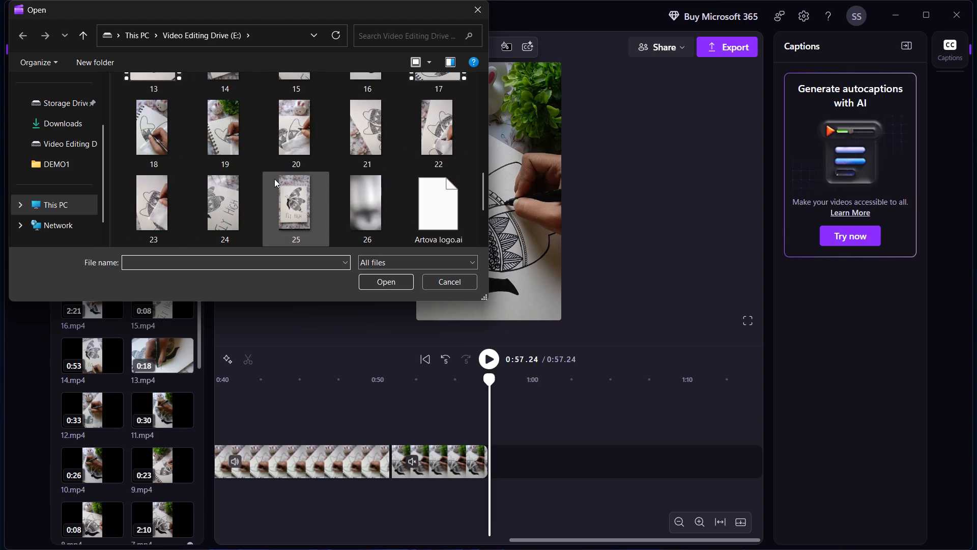
{"action": "left_click", "coordinate": [155, 212]}
{"action": "left_click", "coordinate": [358, 282]}
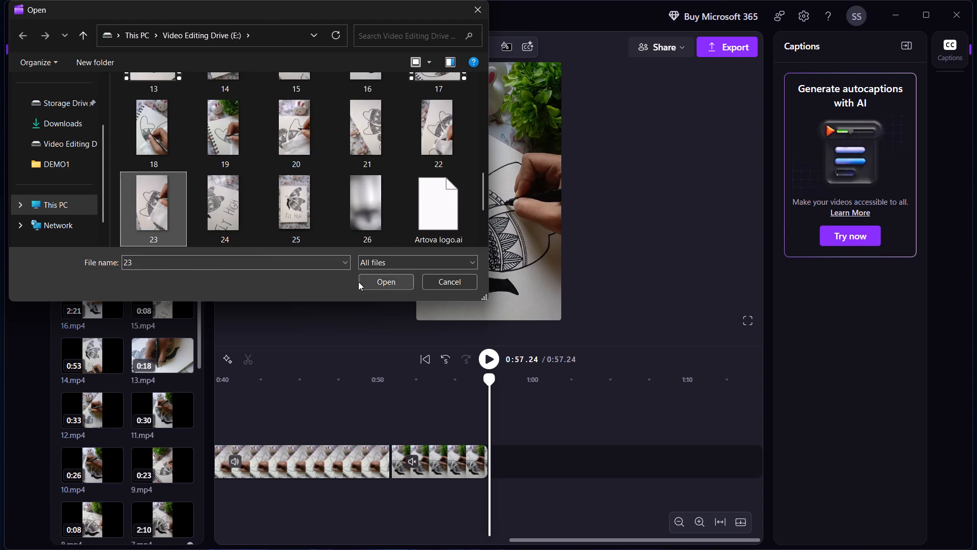
Import clip 24 from the Video Editing Drive (E:) into the project media.
{"action": "left_click", "coordinate": [111, 76]}
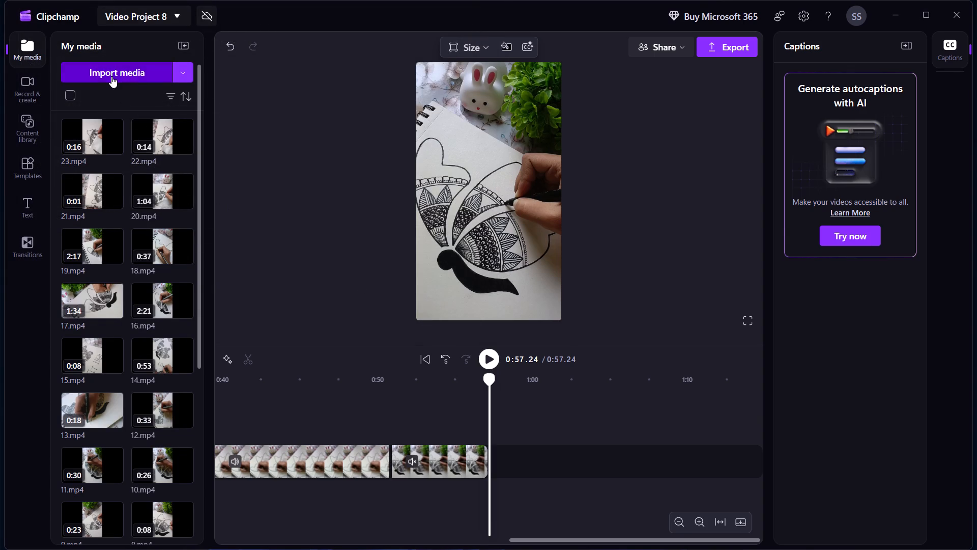
{"action": "scroll", "coordinate": [292, 196], "scroll_direction": "down", "scroll_amount": 3}
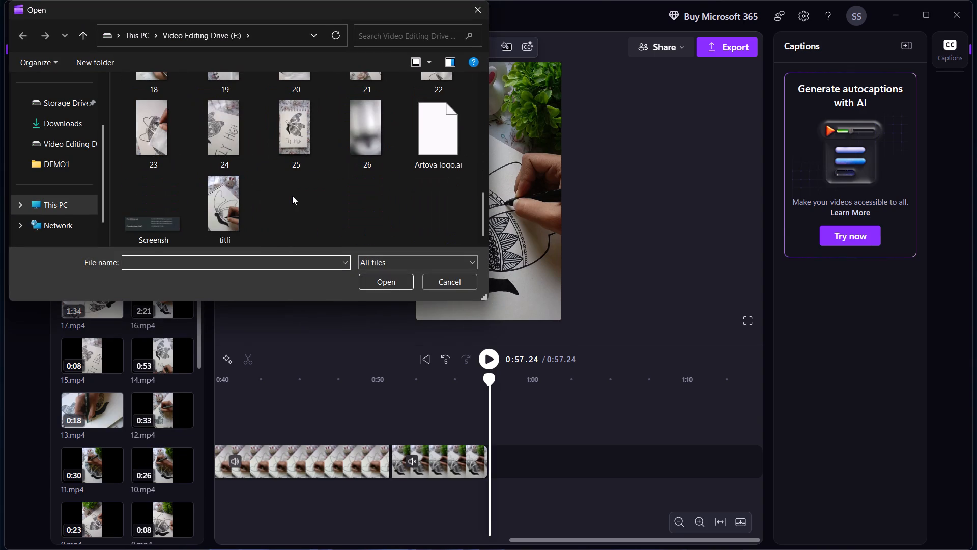
{"action": "left_click", "coordinate": [245, 114]}
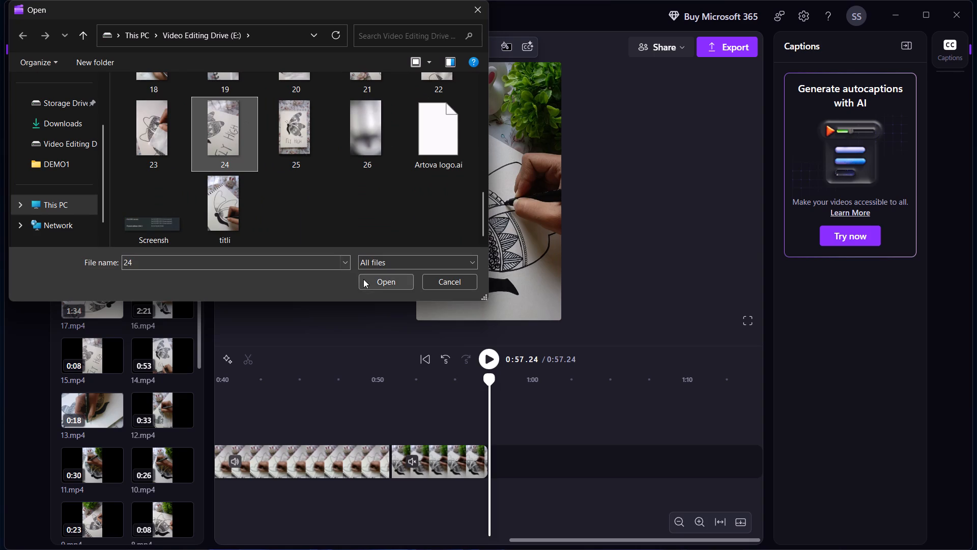
{"action": "left_click", "coordinate": [363, 279]}
Import clip 25 from the Video Editing Drive (E:) into the project media.
{"action": "left_click", "coordinate": [120, 76]}
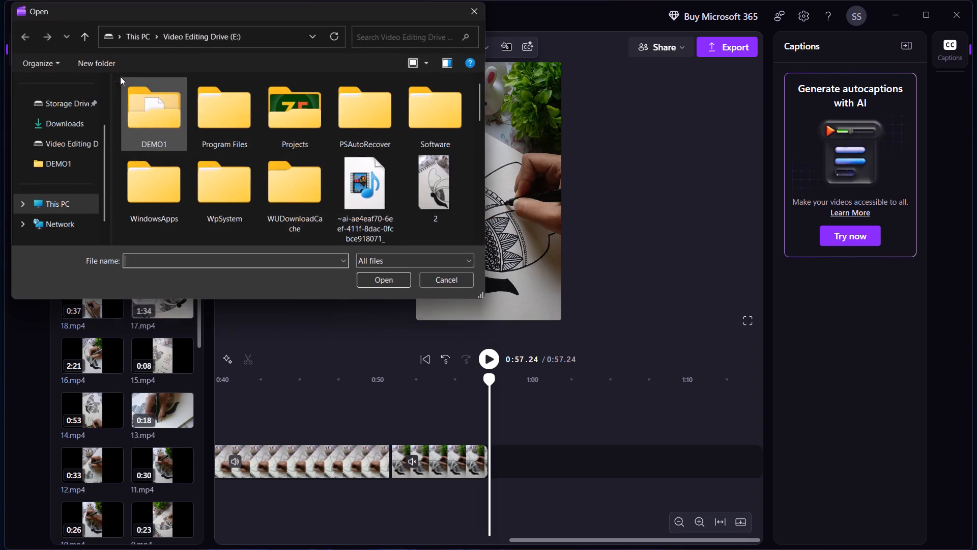
{"action": "scroll", "coordinate": [321, 209], "scroll_direction": "down", "scroll_amount": 2}
{"action": "left_click", "coordinate": [308, 139]}
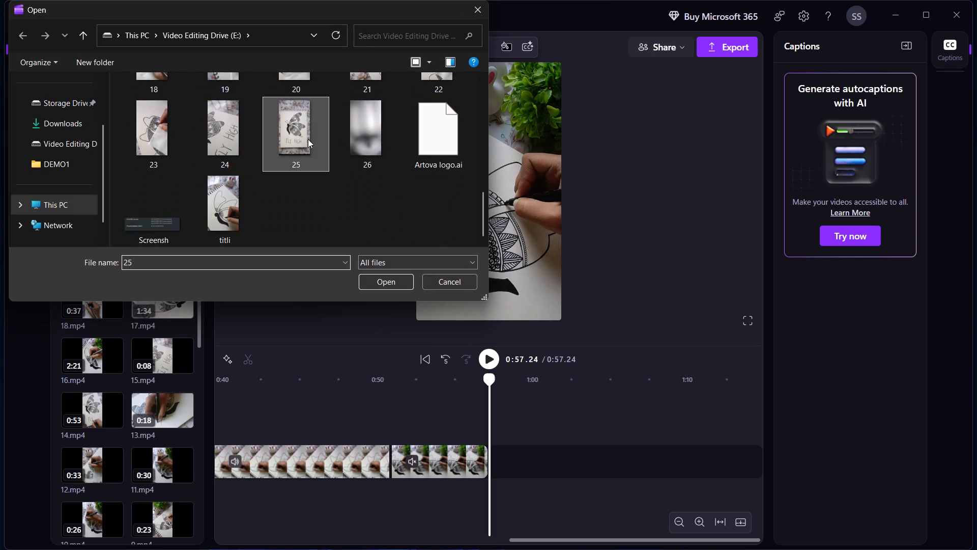
{"action": "left_click", "coordinate": [378, 280]}
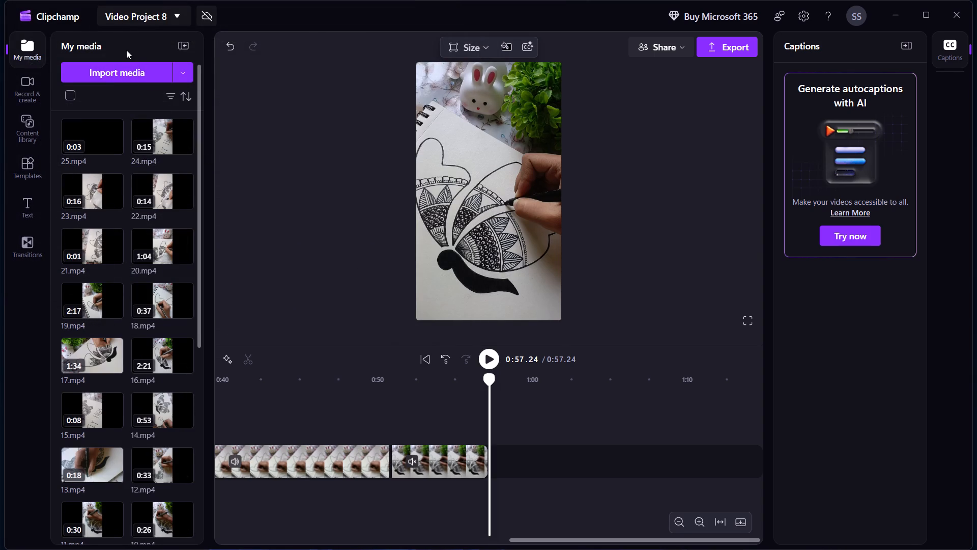
Import clip 26 from the Video Editing Drive (E:) into the project media.
{"action": "left_click", "coordinate": [128, 70]}
{"action": "scroll", "coordinate": [337, 157], "scroll_direction": "down", "scroll_amount": 4}
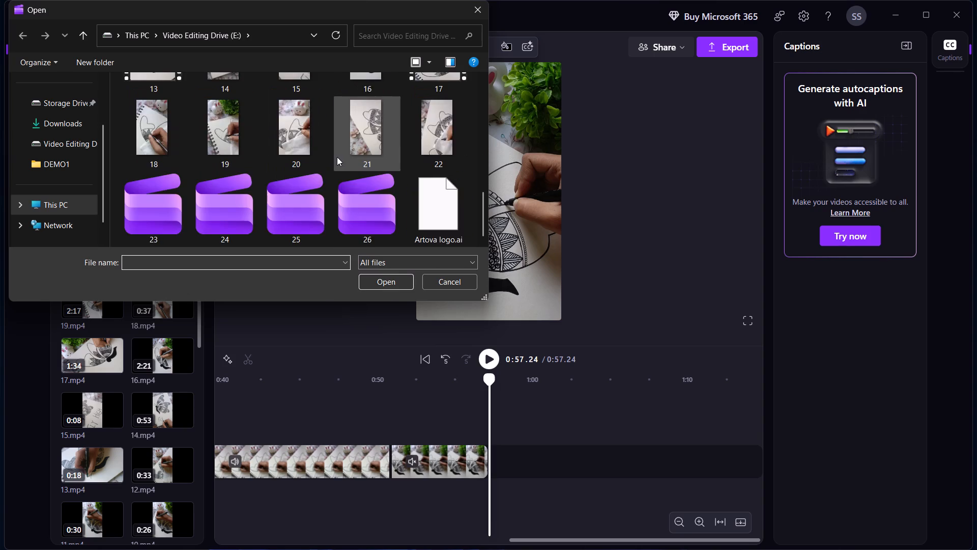
{"action": "left_click", "coordinate": [366, 145]}
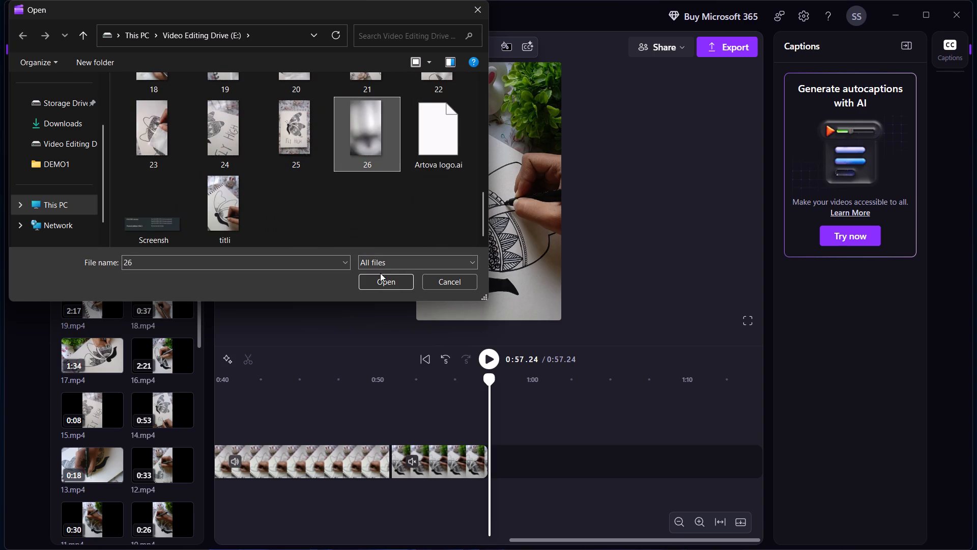
{"action": "left_click", "coordinate": [381, 281]}
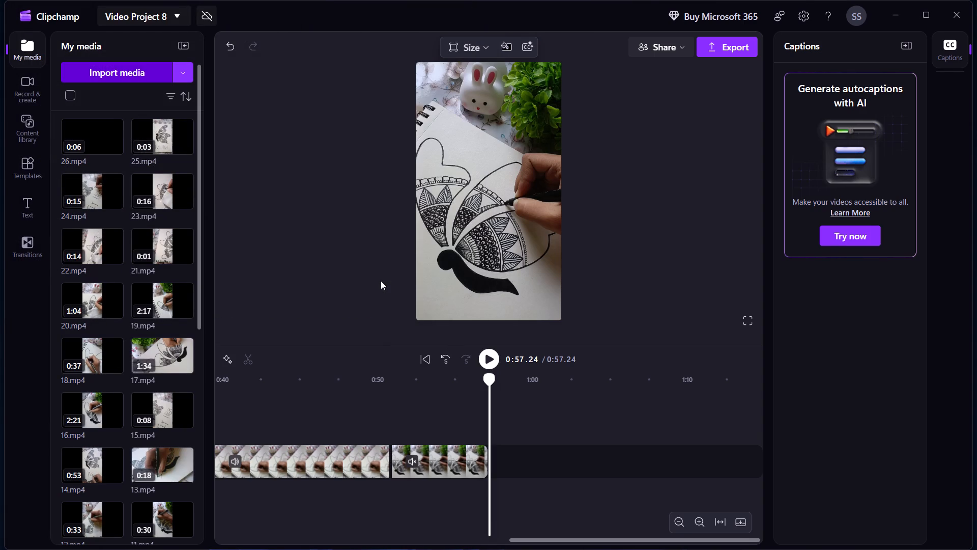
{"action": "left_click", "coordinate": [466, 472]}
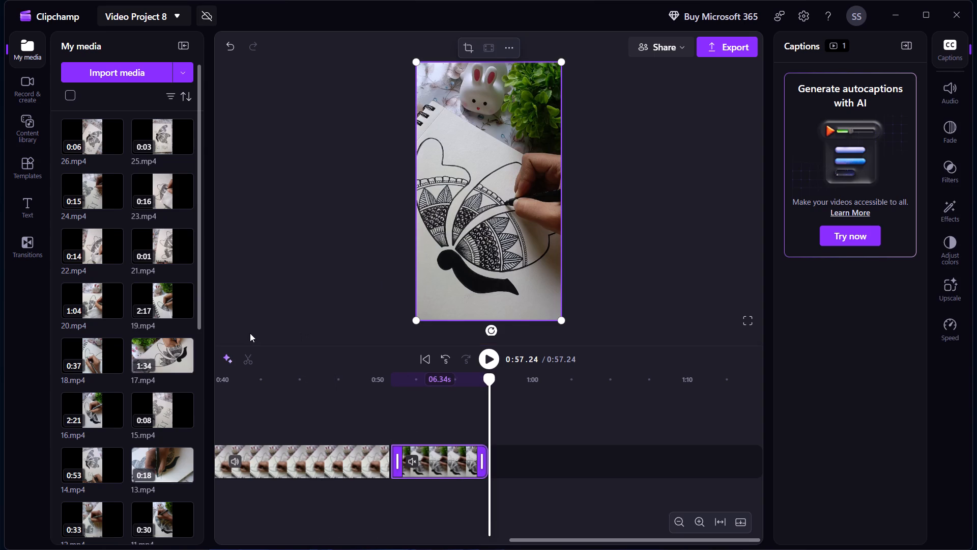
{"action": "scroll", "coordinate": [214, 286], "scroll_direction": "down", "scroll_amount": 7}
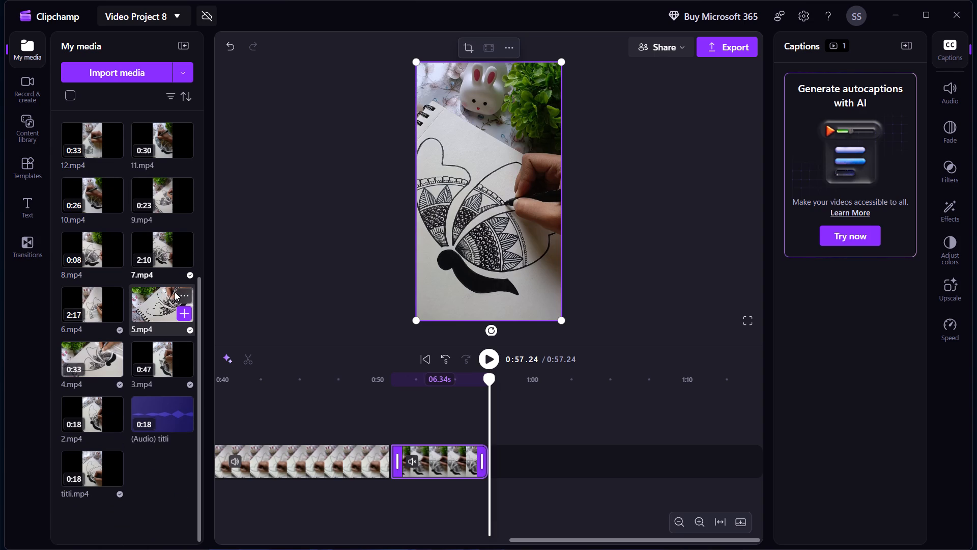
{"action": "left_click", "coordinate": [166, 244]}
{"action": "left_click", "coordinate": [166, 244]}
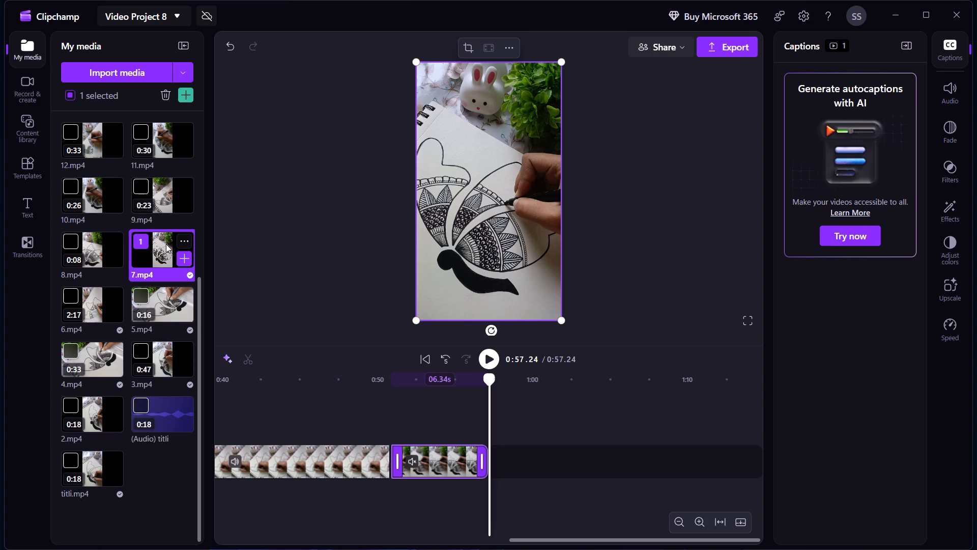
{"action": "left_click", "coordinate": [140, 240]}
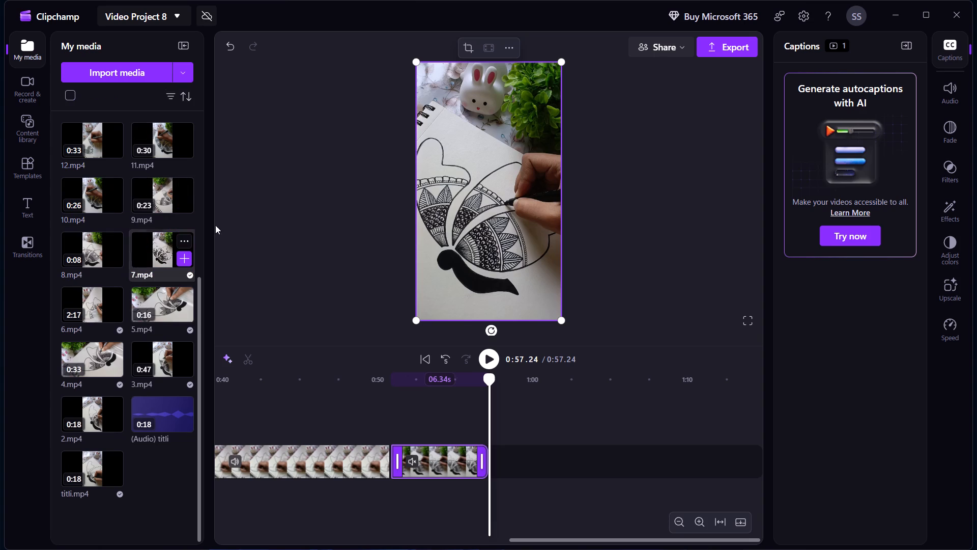
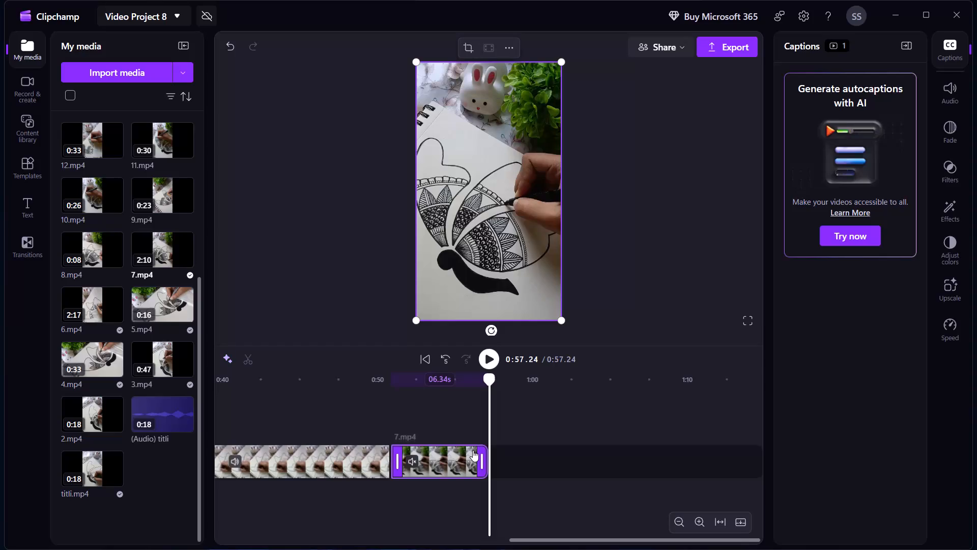
Add clip 8.mp4 from the project media to the end of the timeline, after 7.mp4.
{"action": "scroll", "coordinate": [473, 450], "scroll_direction": "right", "scroll_amount": 1}
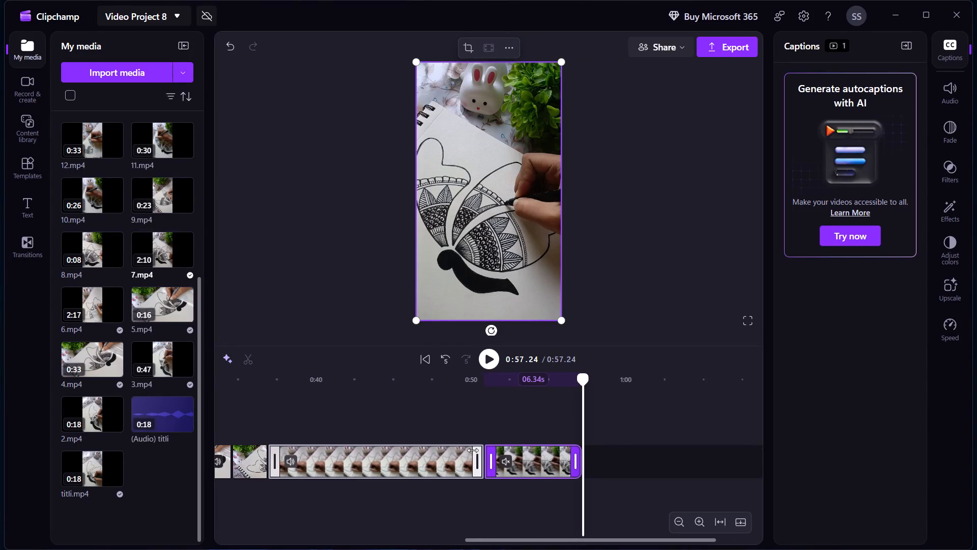
{"action": "scroll", "coordinate": [473, 450], "scroll_direction": "right", "scroll_amount": 1}
{"action": "left_click", "coordinate": [455, 451]}
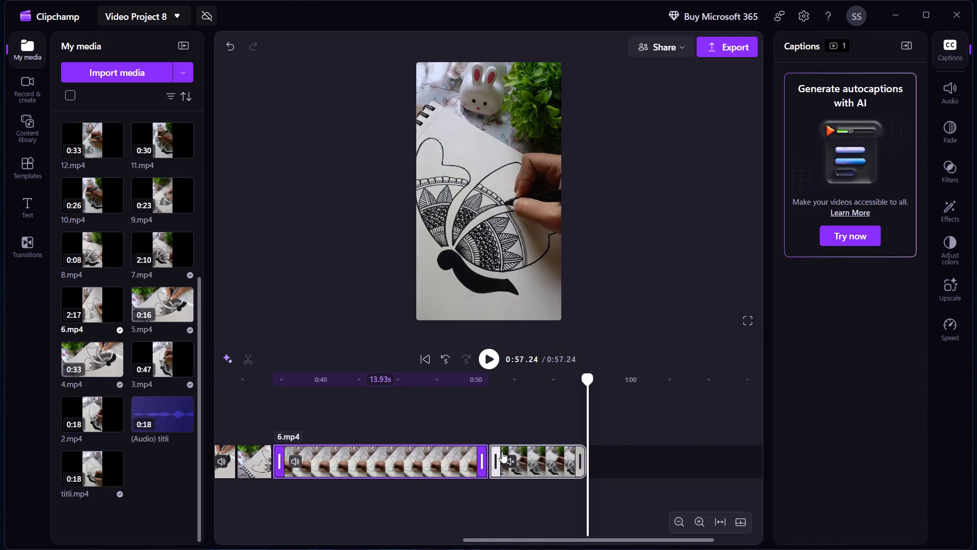
{"action": "left_click", "coordinate": [510, 453]}
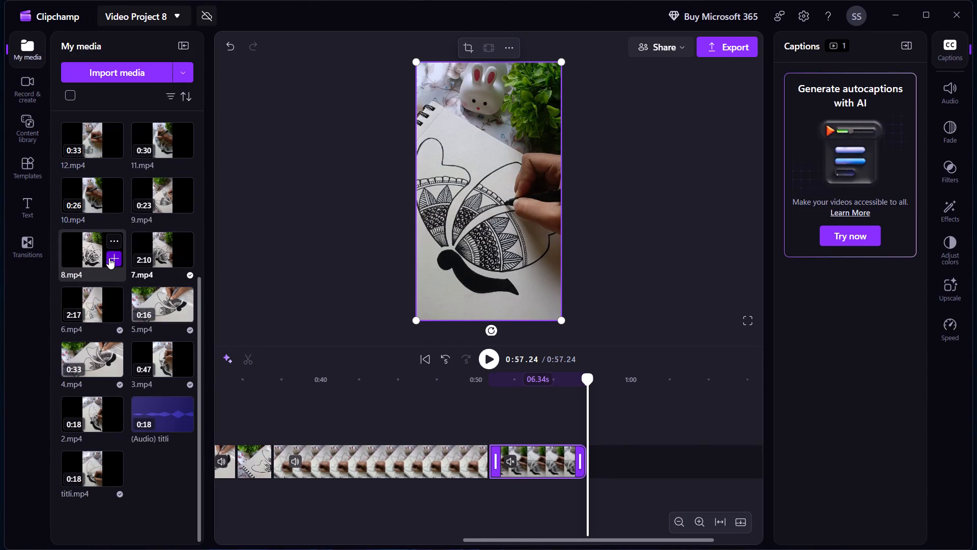
{"action": "left_click", "coordinate": [109, 258]}
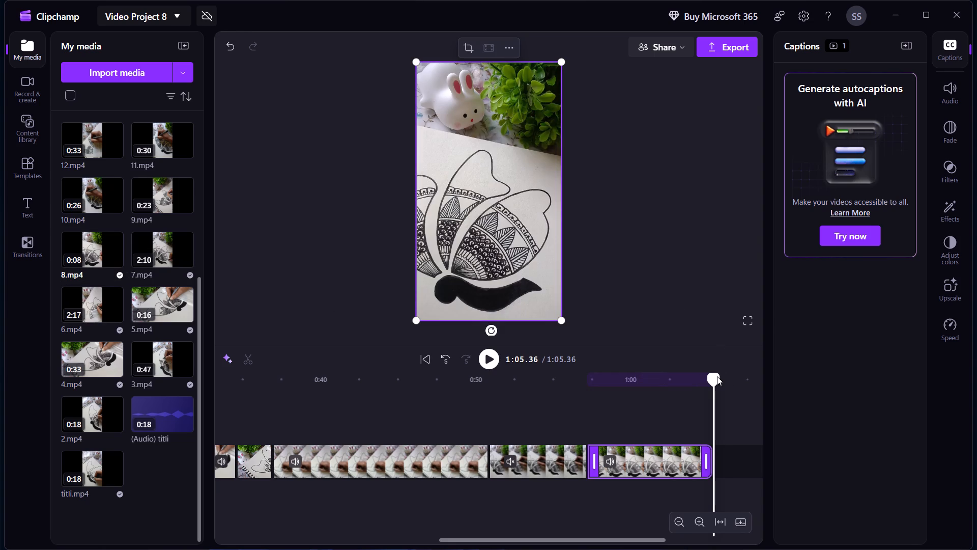
Split 8.mp4 at 0:59.23, delete the portion before the cut and close the gap it leaves.
{"action": "left_click_drag", "start_coordinate": [717, 376], "coordinate": [634, 399]}
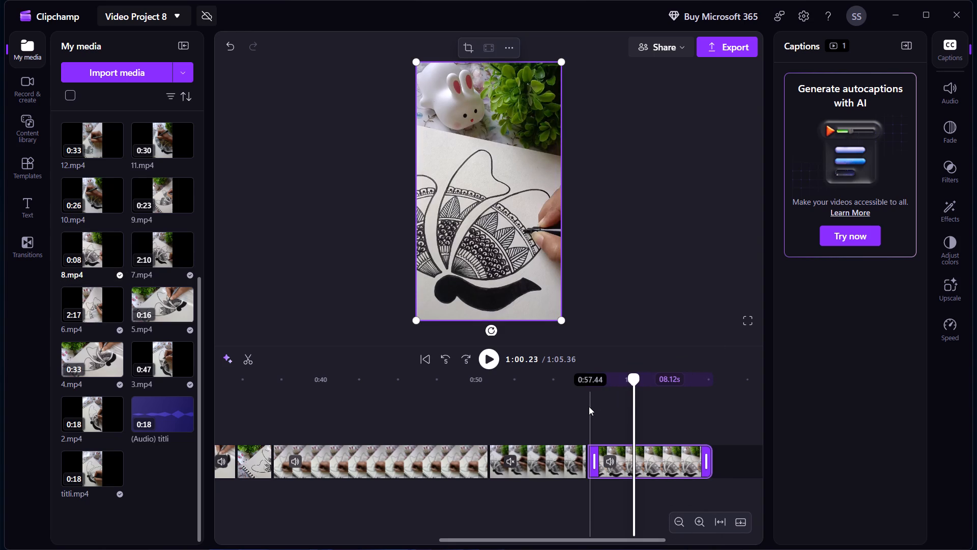
{"action": "scroll", "coordinate": [589, 406], "scroll_direction": "left", "scroll_amount": 1}
{"action": "left_click_drag", "start_coordinate": [635, 380], "coordinate": [609, 388]}
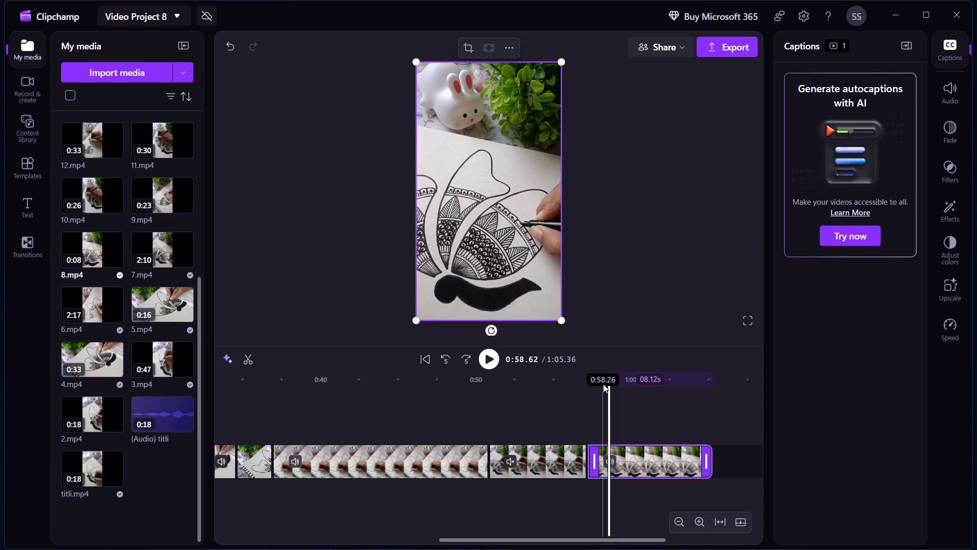
{"action": "left_click_drag", "start_coordinate": [609, 379], "coordinate": [588, 384]}
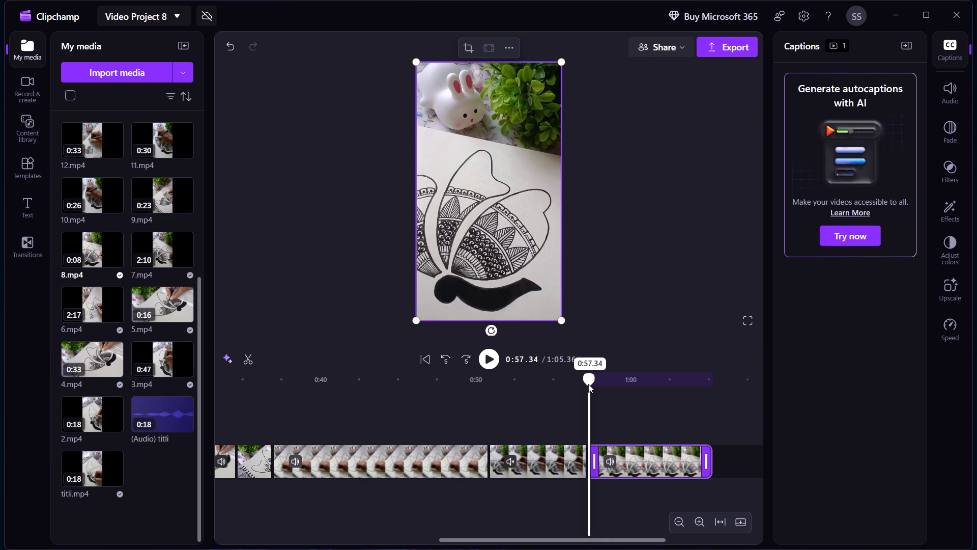
{"action": "left_click_drag", "start_coordinate": [588, 384], "coordinate": [588, 385]}
{"action": "key", "text": "space"}
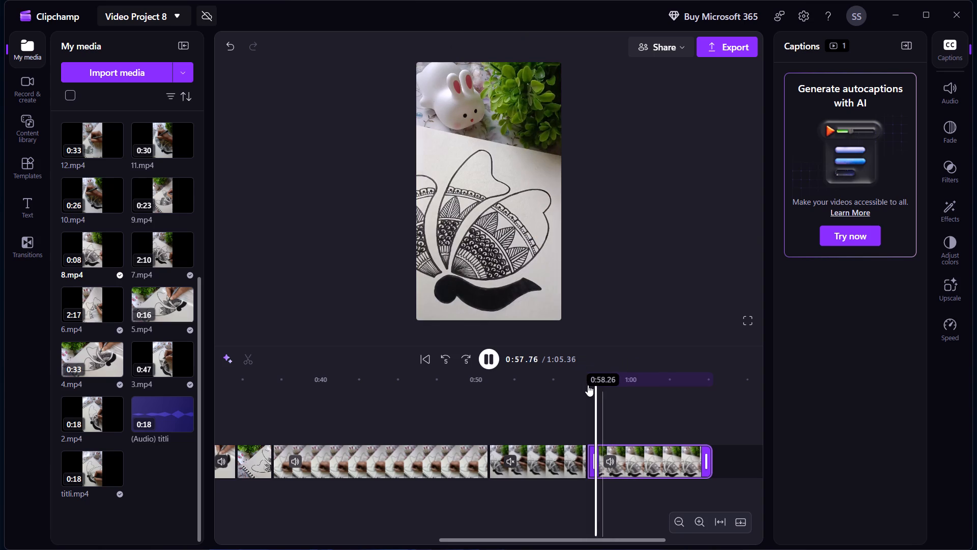
{"action": "key", "text": "space"}
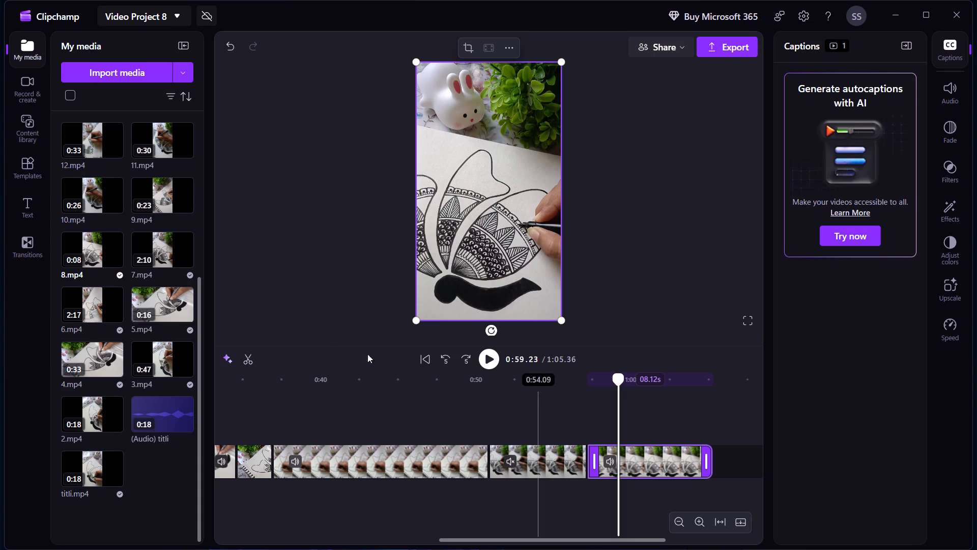
{"action": "left_click", "coordinate": [252, 361]}
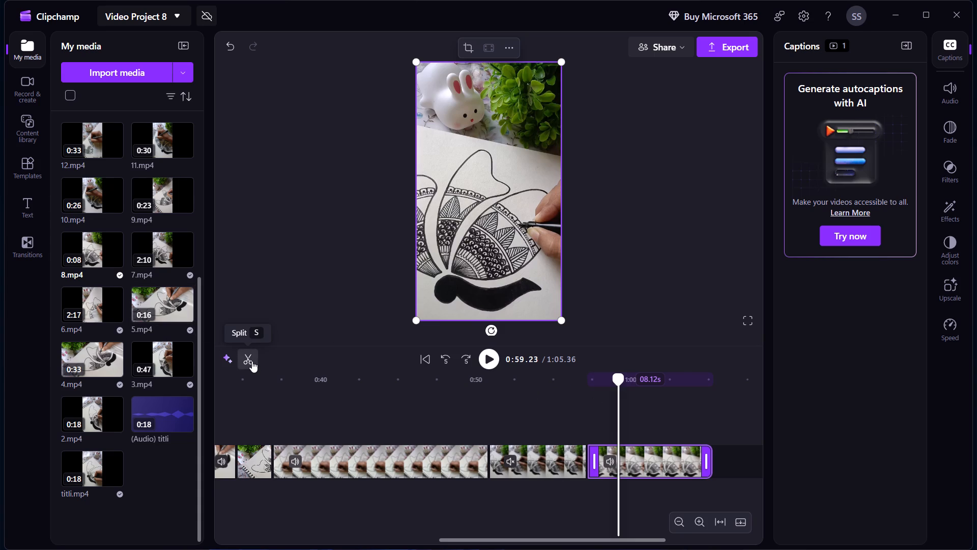
{"action": "left_click", "coordinate": [608, 472]}
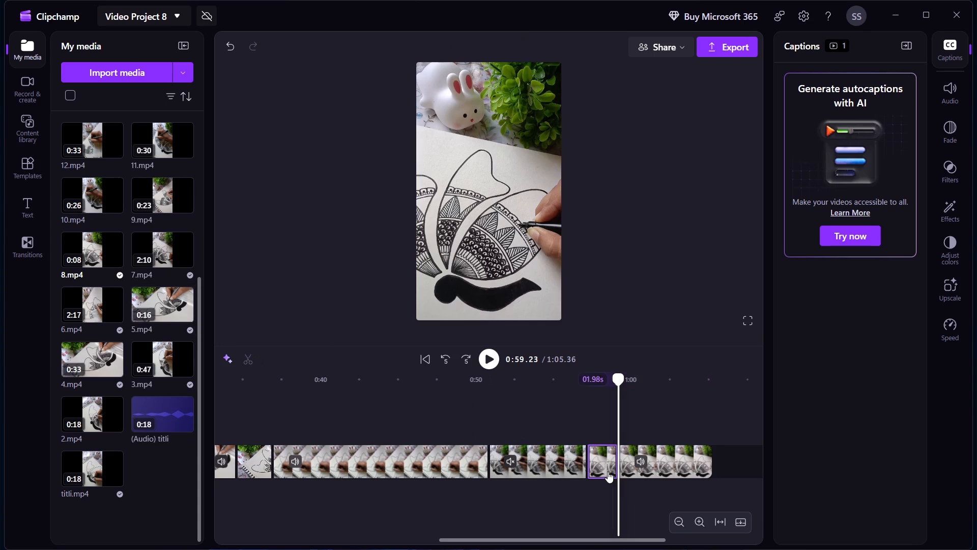
{"action": "key", "text": "Delete"}
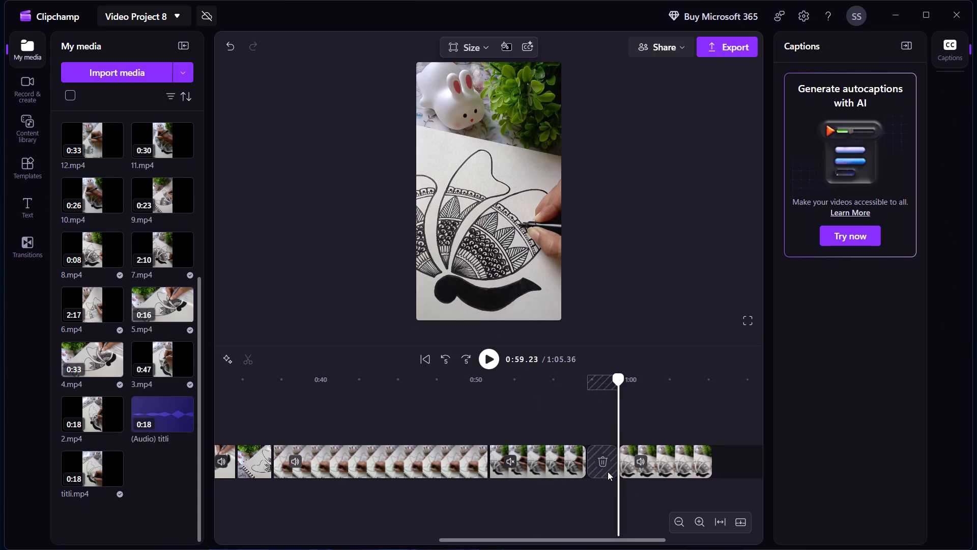
{"action": "key", "text": "Delete"}
{"action": "left_click", "coordinate": [601, 456]}
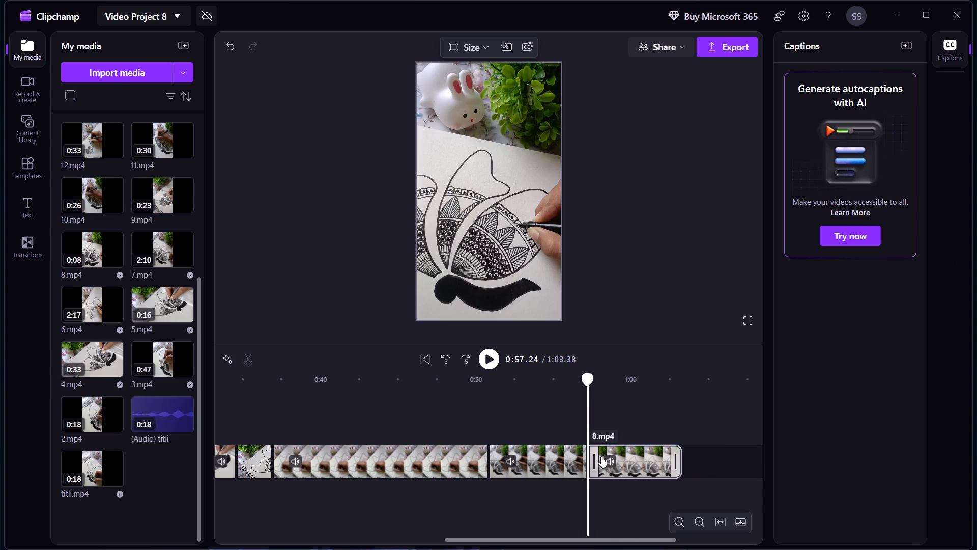
Play through 8.mp4 and trim its end to shorten the clip to about 4.23 s.
{"action": "key", "text": "space"}
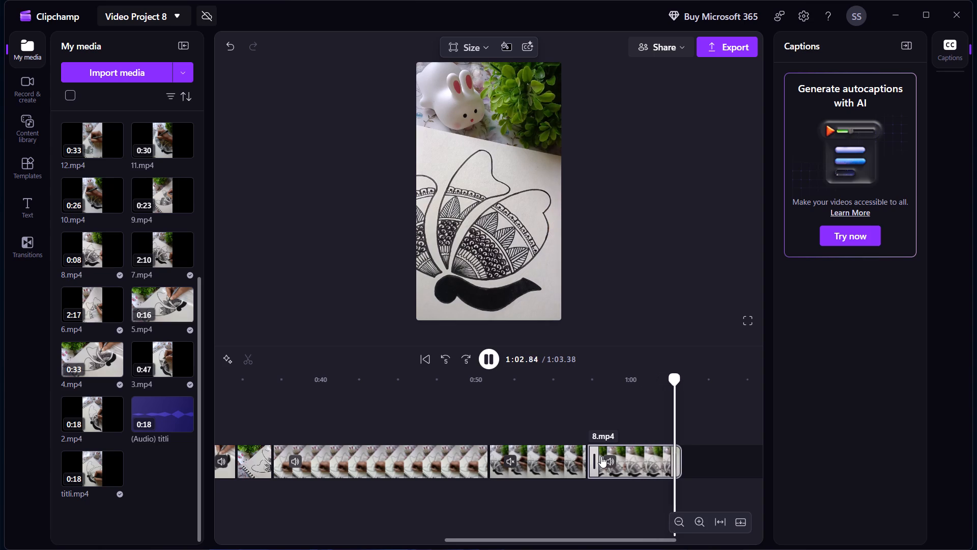
{"action": "left_click", "coordinate": [661, 457]}
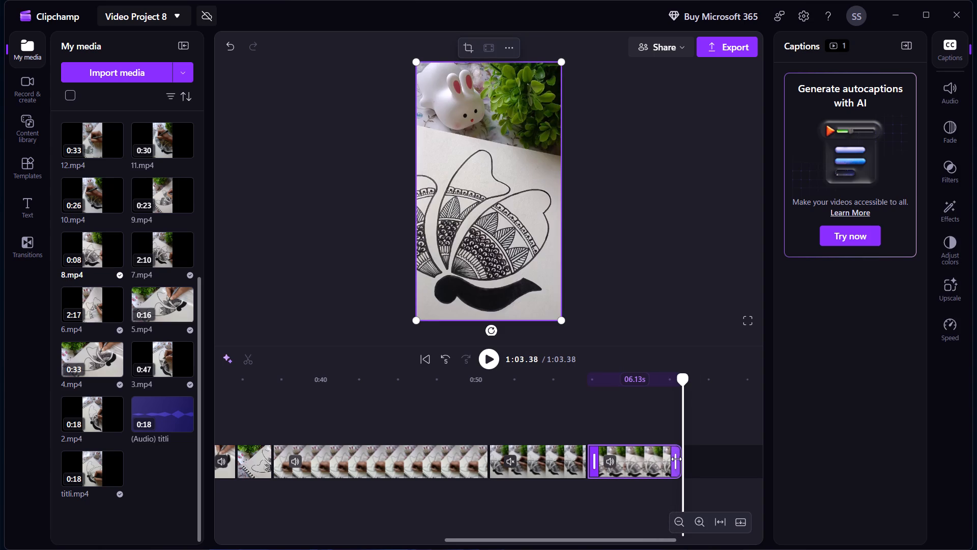
{"action": "left_click_drag", "start_coordinate": [676, 459], "coordinate": [670, 459]}
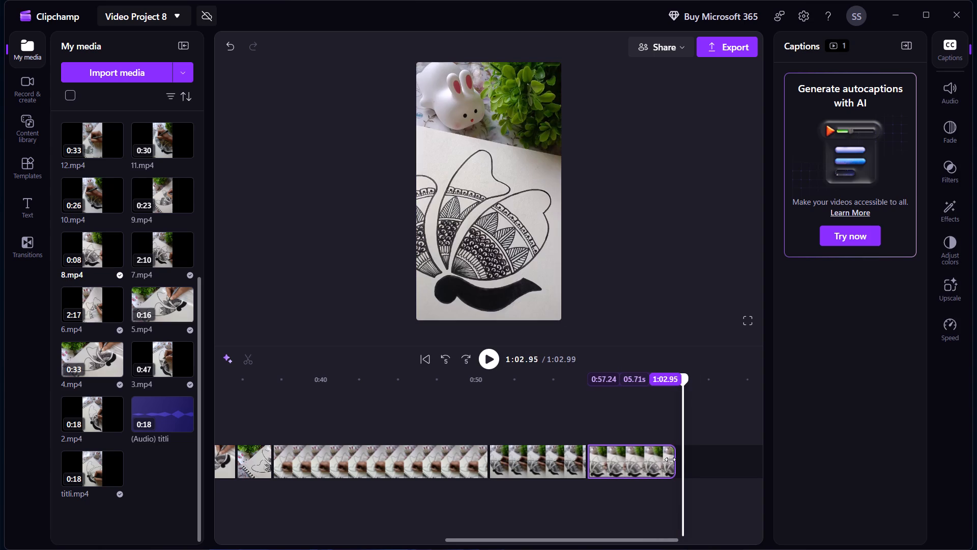
{"action": "left_click_drag", "start_coordinate": [670, 459], "coordinate": [656, 461]}
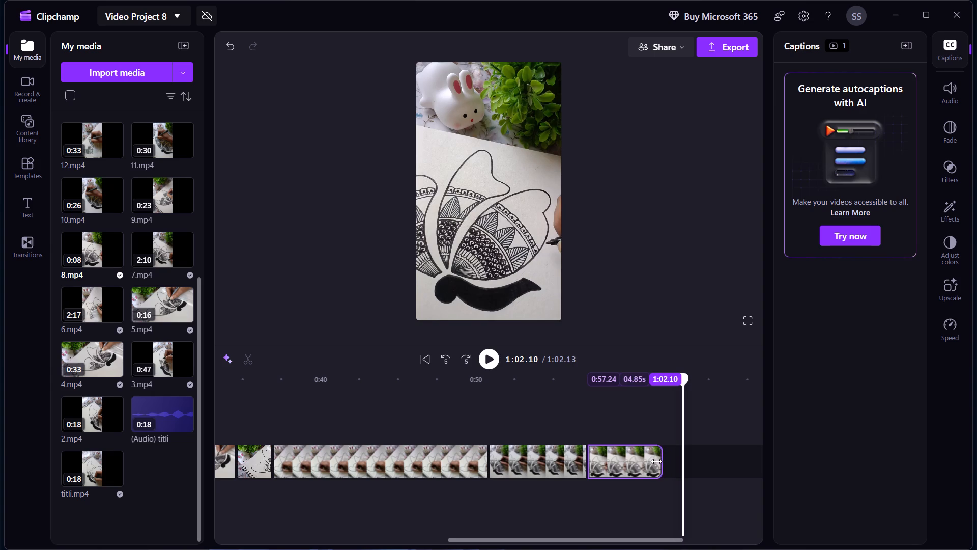
{"action": "left_click_drag", "start_coordinate": [656, 461], "coordinate": [651, 461]}
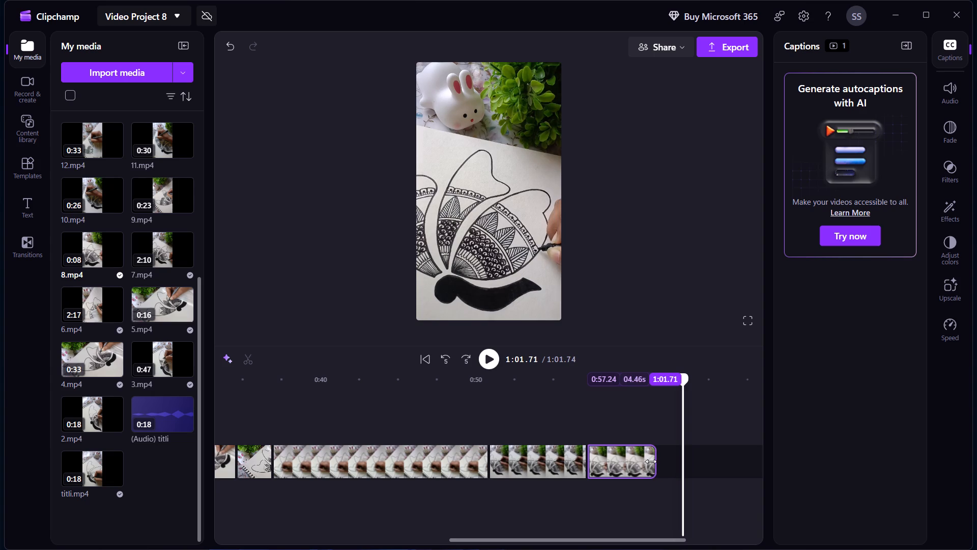
{"action": "left_click_drag", "start_coordinate": [651, 461], "coordinate": [647, 461]}
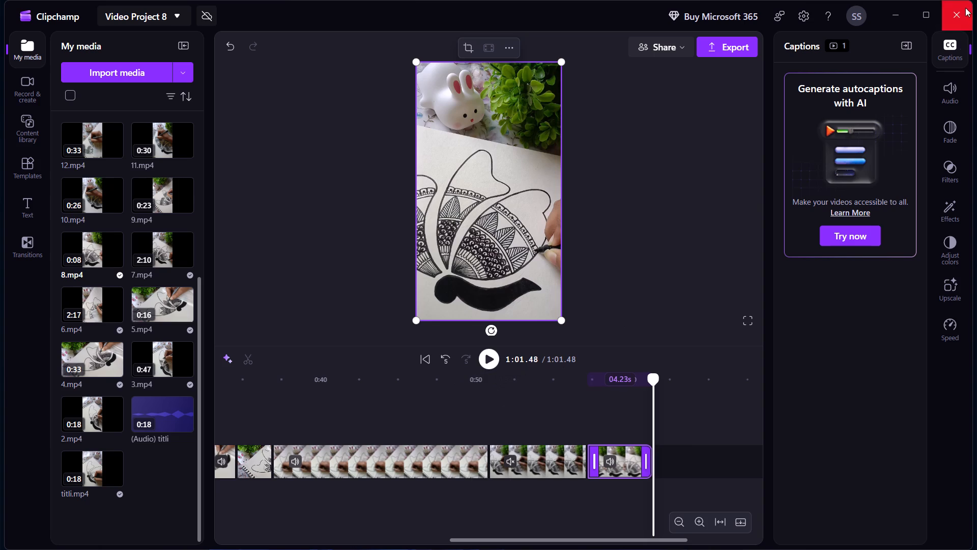
Mute the audio of 8.mp4 on the timeline.
{"action": "left_click", "coordinate": [944, 84]}
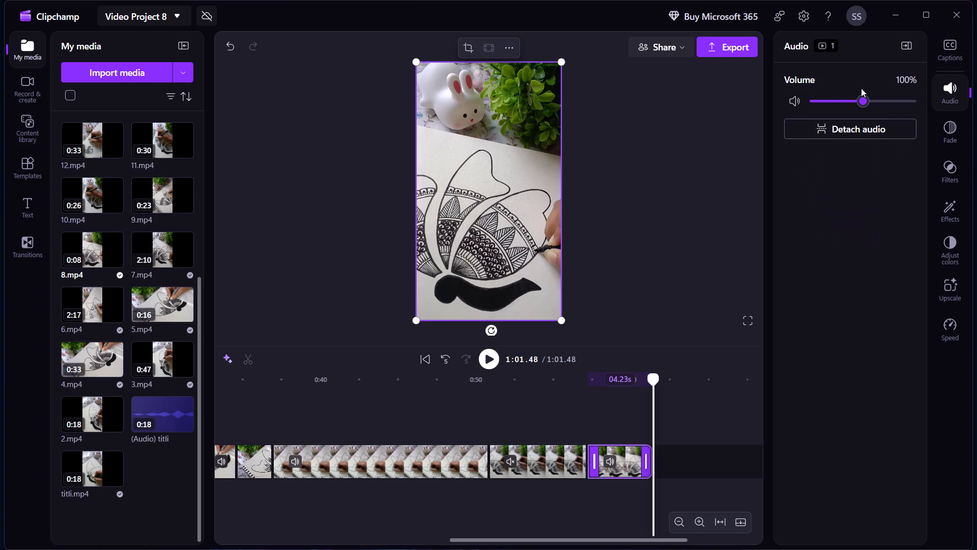
{"action": "left_click", "coordinate": [794, 104]}
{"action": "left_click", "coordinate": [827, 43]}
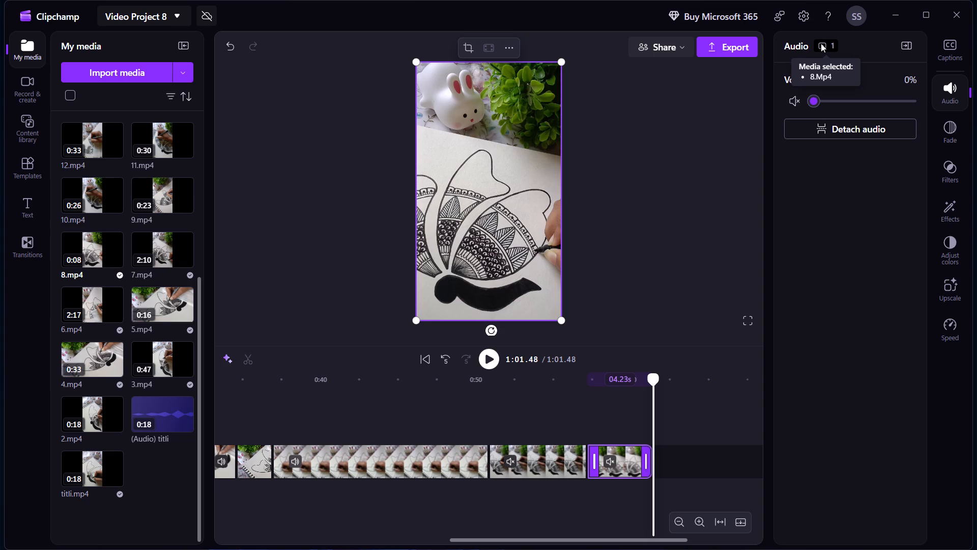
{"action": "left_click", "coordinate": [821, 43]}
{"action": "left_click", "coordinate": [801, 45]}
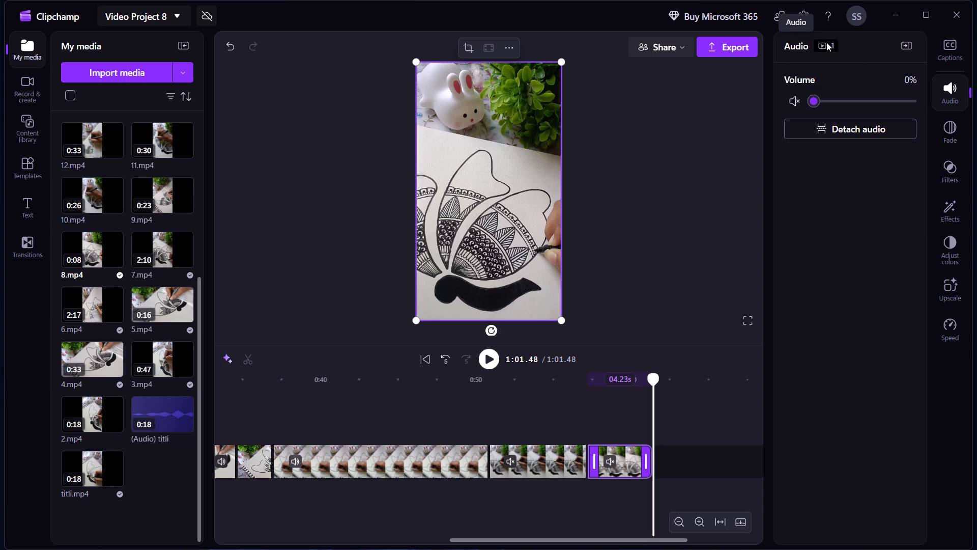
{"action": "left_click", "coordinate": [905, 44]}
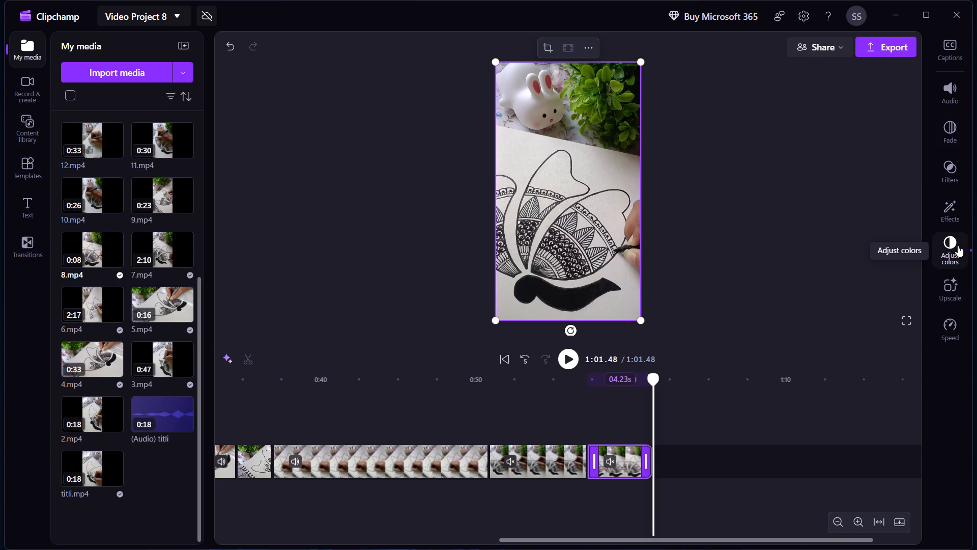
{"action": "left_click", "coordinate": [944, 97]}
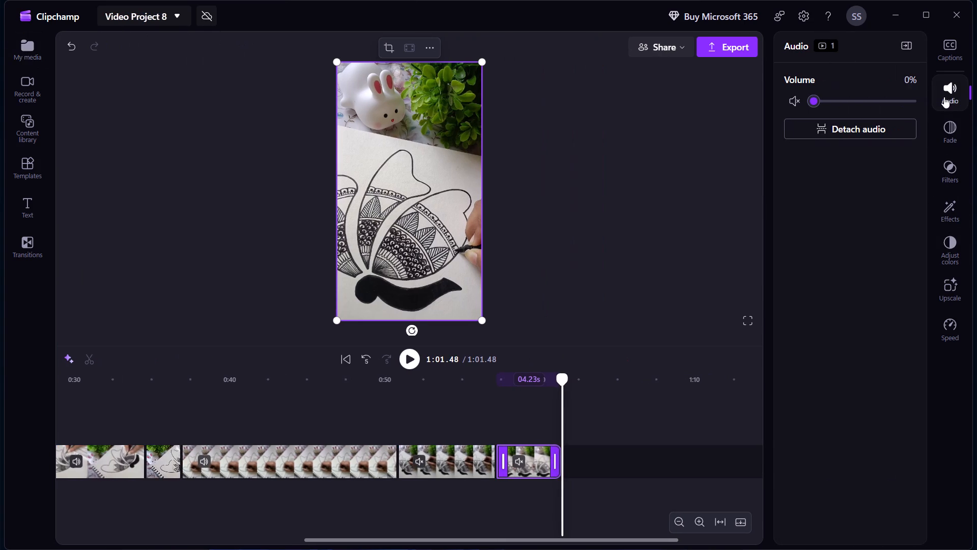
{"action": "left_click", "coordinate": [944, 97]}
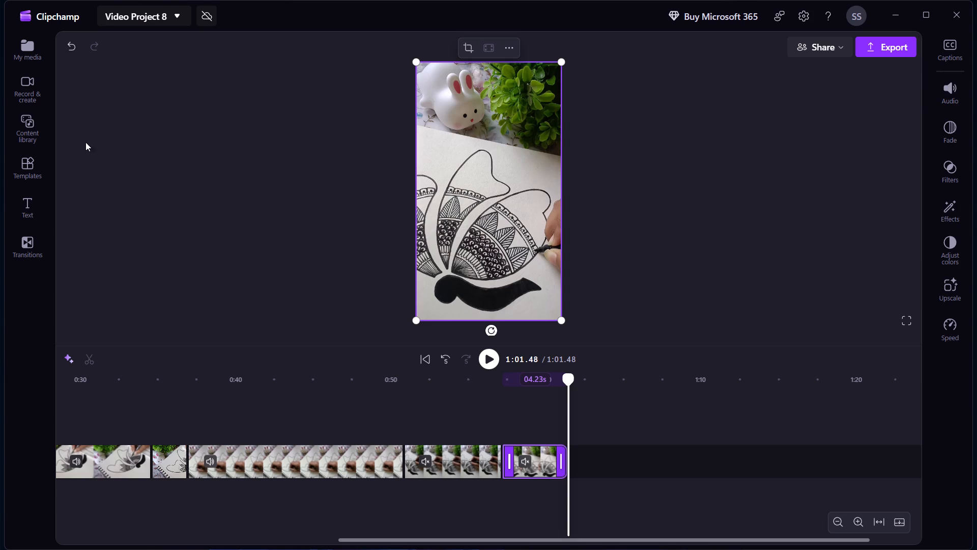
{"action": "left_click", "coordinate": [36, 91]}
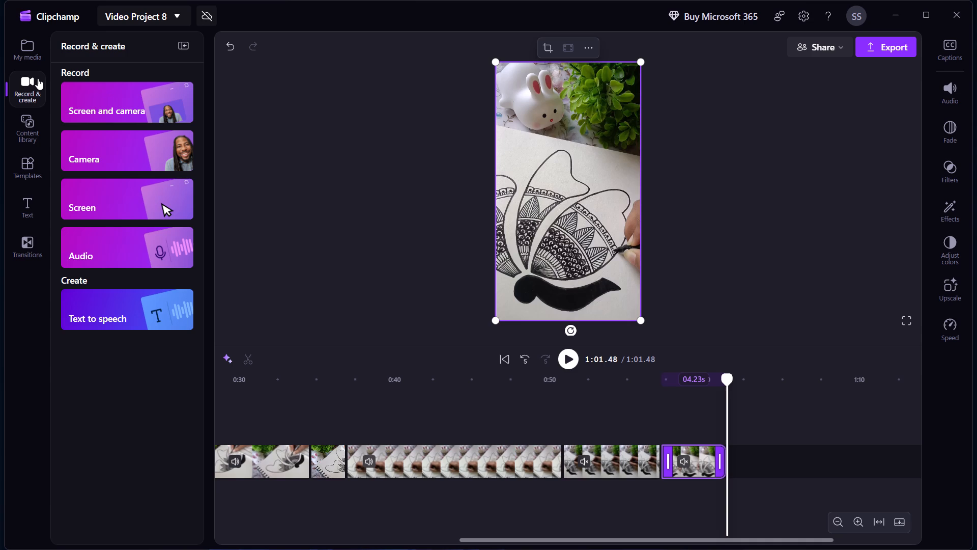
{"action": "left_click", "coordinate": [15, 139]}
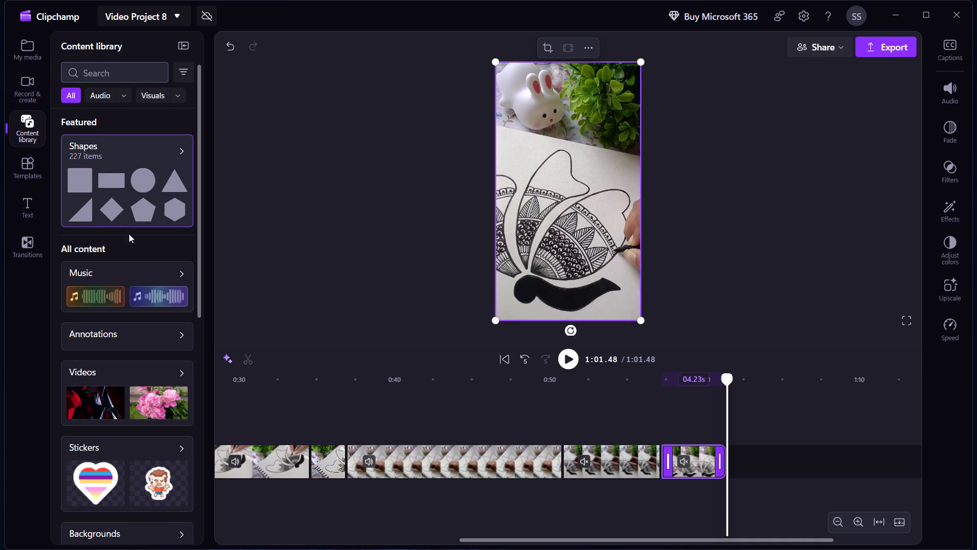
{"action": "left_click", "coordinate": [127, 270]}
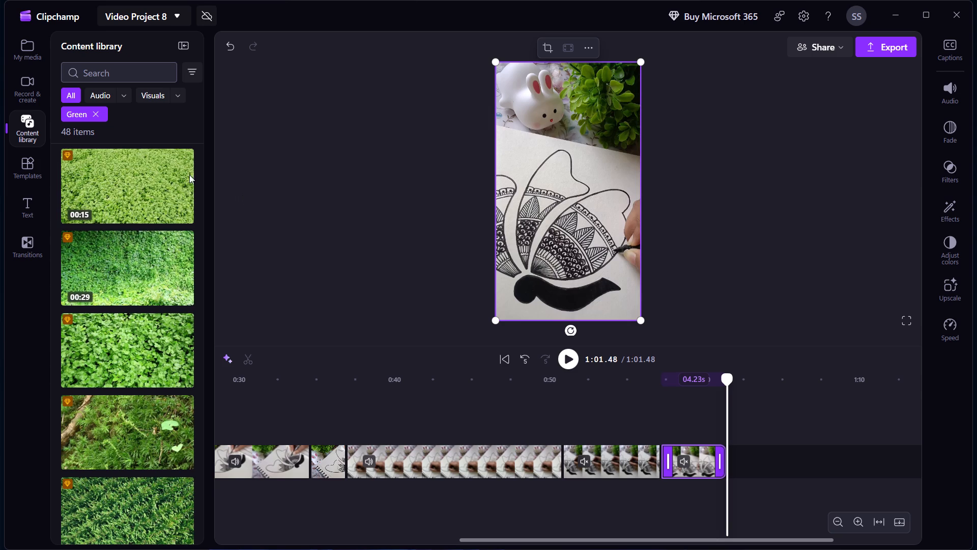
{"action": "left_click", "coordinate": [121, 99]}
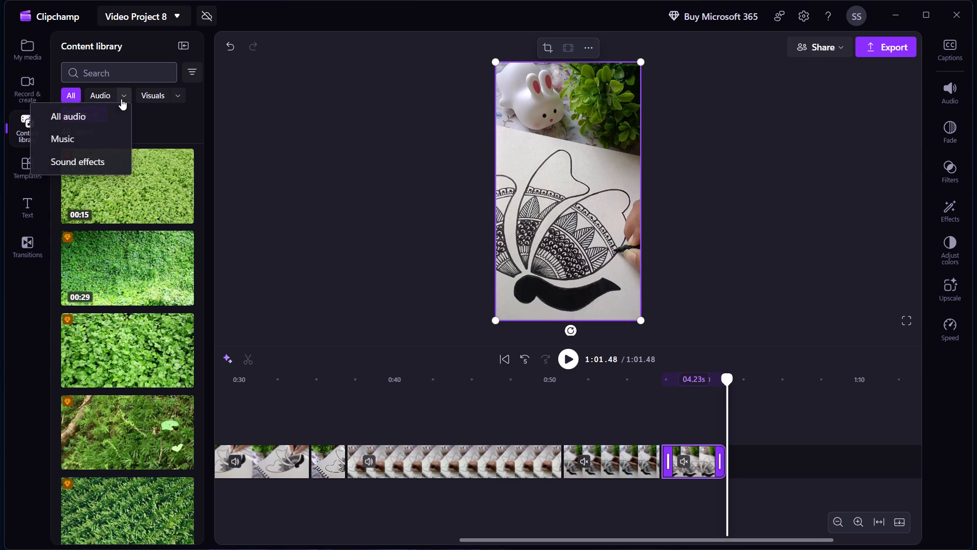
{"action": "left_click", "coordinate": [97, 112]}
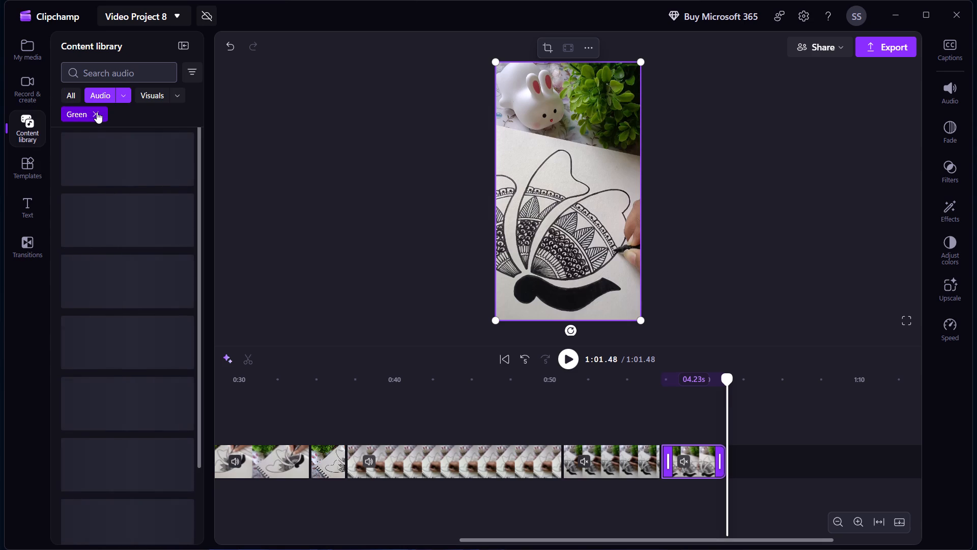
Narrow the content library's audio results to Music, keeping the Green filter.
{"action": "left_click", "coordinate": [121, 97]}
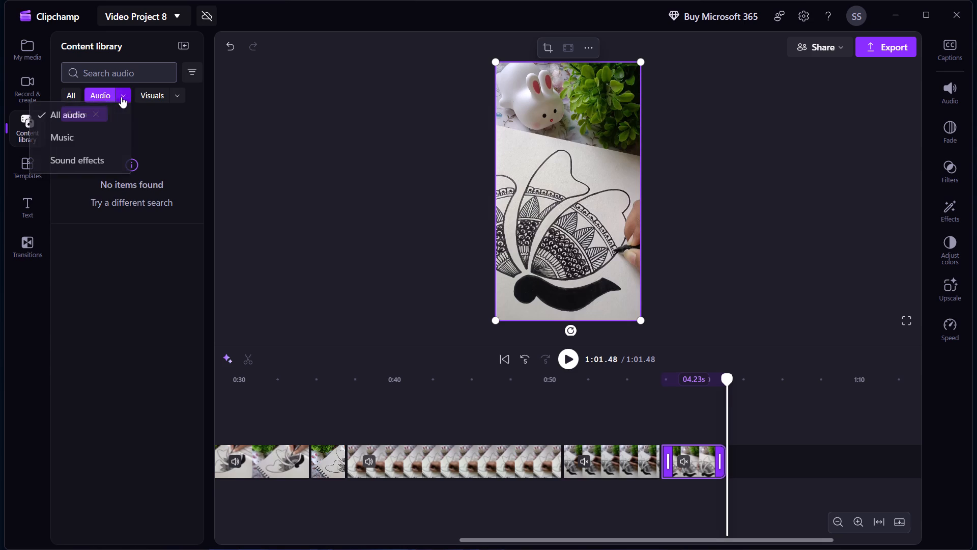
{"action": "left_click", "coordinate": [102, 135]}
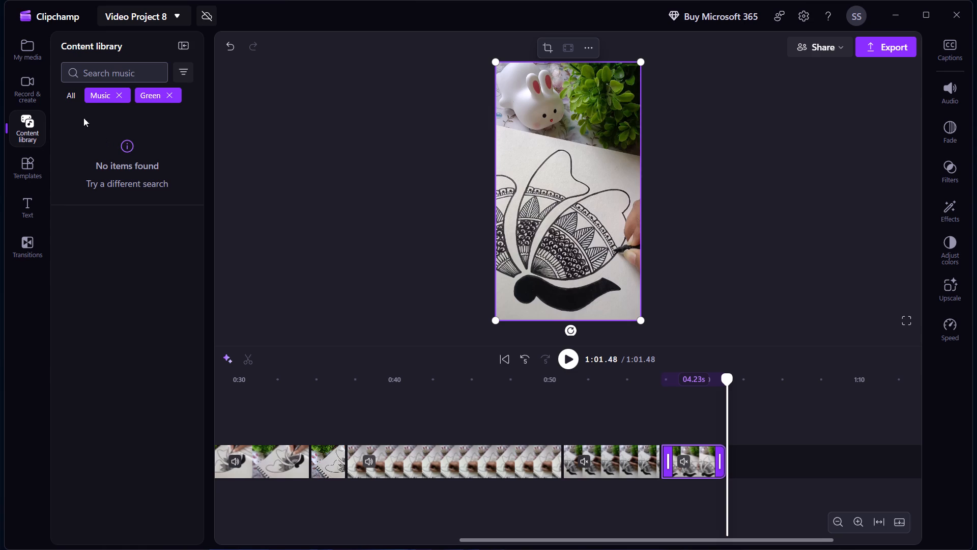
Look through the whole list of video template categories, from YouTube and Instagram down to the seasonal ones.
{"action": "left_click", "coordinate": [34, 173]}
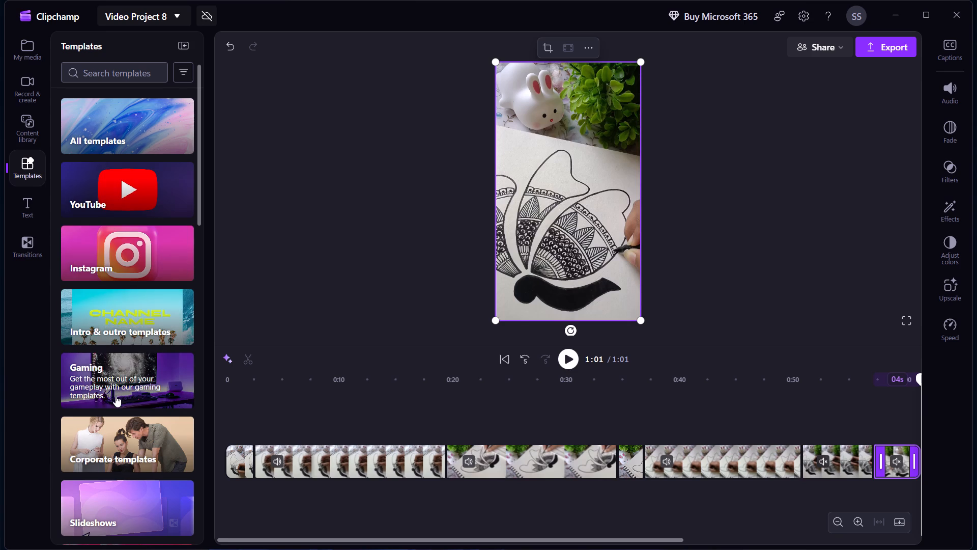
{"action": "scroll", "coordinate": [116, 396], "scroll_direction": "down", "scroll_amount": 4}
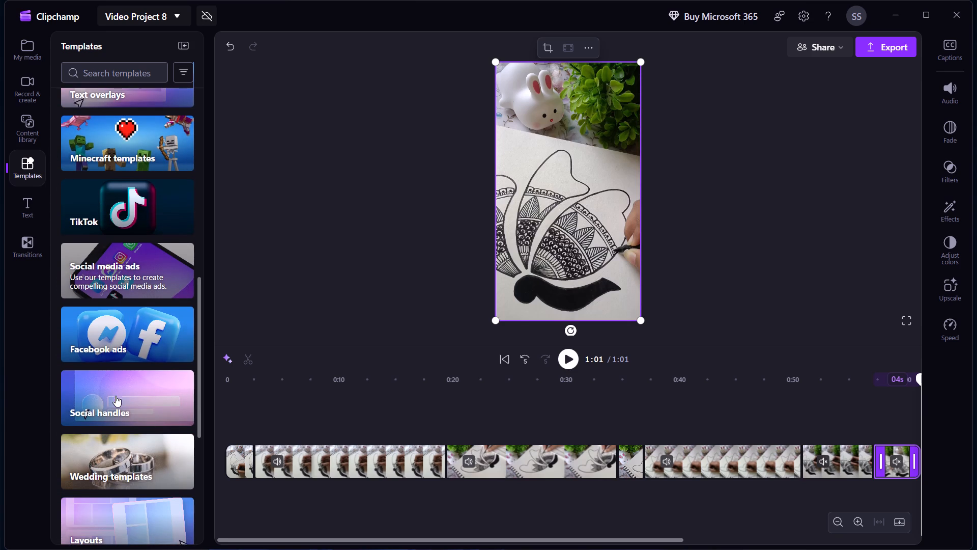
{"action": "scroll", "coordinate": [116, 396], "scroll_direction": "down", "scroll_amount": 2}
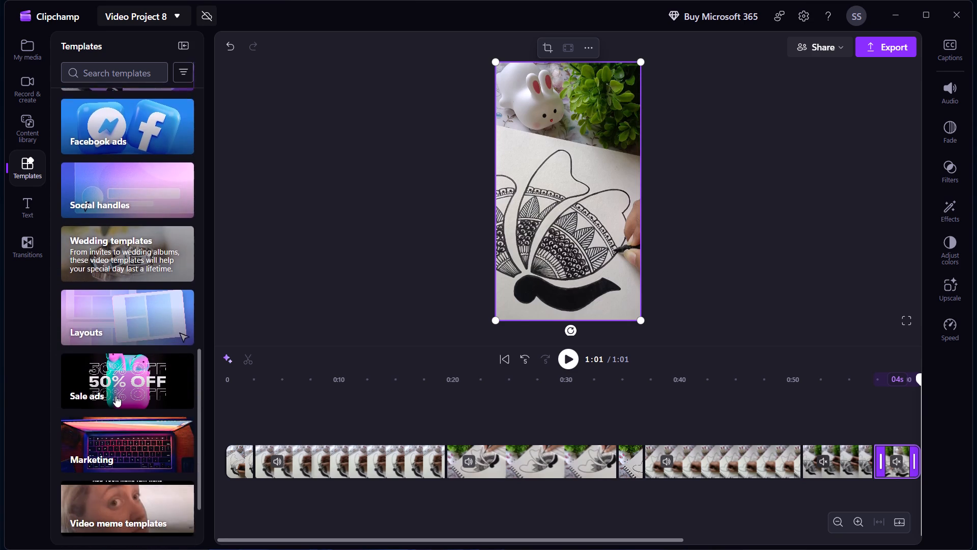
{"action": "scroll", "coordinate": [116, 396], "scroll_direction": "down", "scroll_amount": 3}
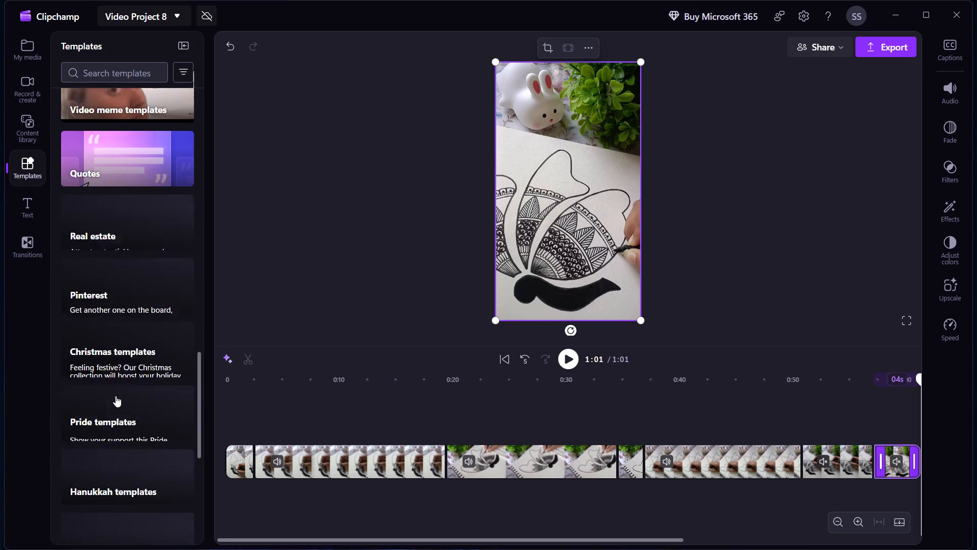
{"action": "scroll", "coordinate": [116, 396], "scroll_direction": "down", "scroll_amount": 2}
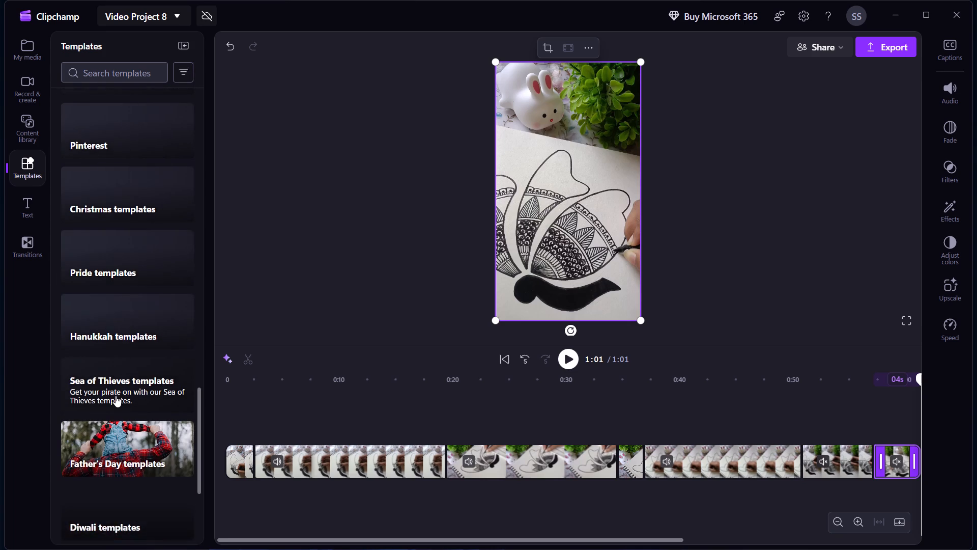
{"action": "scroll", "coordinate": [116, 396], "scroll_direction": "down", "scroll_amount": 3}
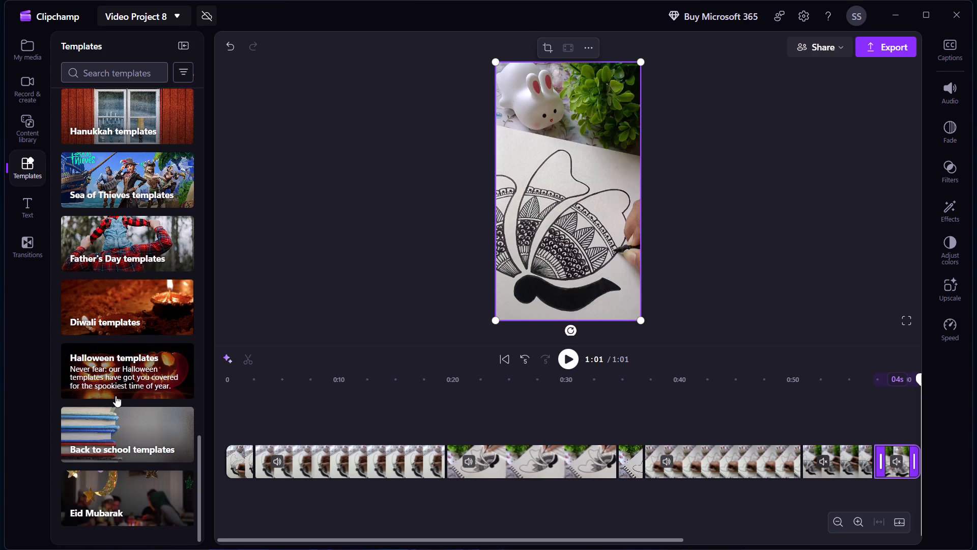
{"action": "scroll", "coordinate": [116, 396], "scroll_direction": "down", "scroll_amount": 1}
{"action": "scroll", "coordinate": [116, 396], "scroll_direction": "up", "scroll_amount": 10}
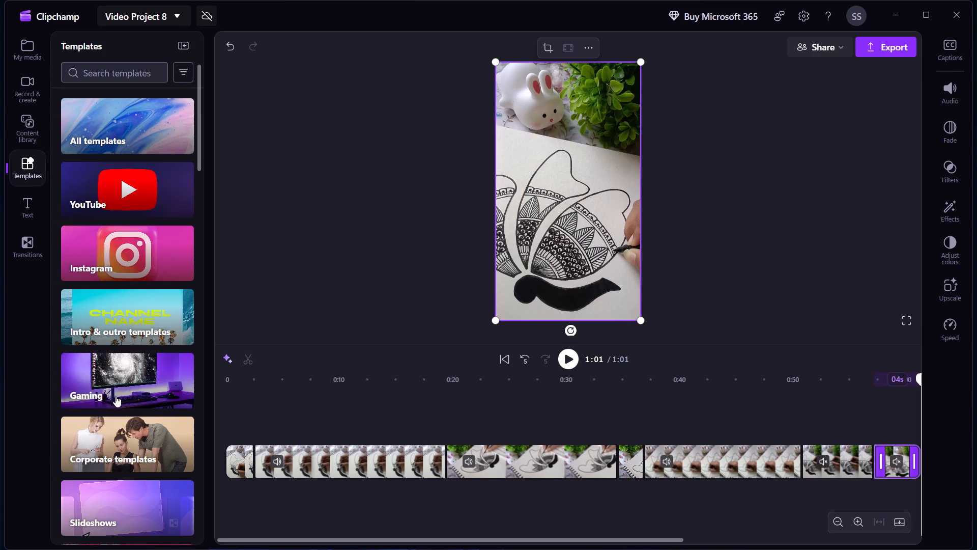
Return to the project media and collapse the media sidebar to widen the preview and timeline.
{"action": "left_click", "coordinate": [26, 41]}
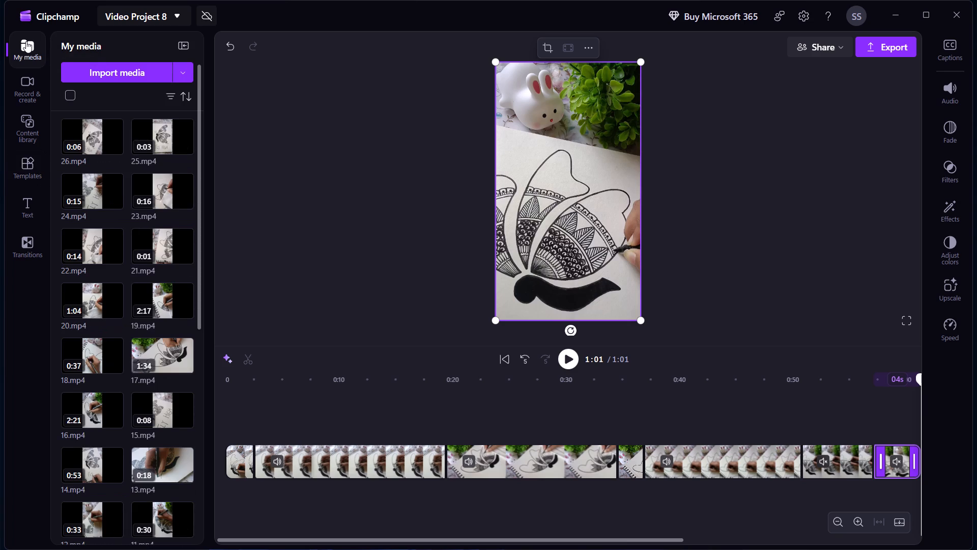
{"action": "left_click", "coordinate": [178, 37]}
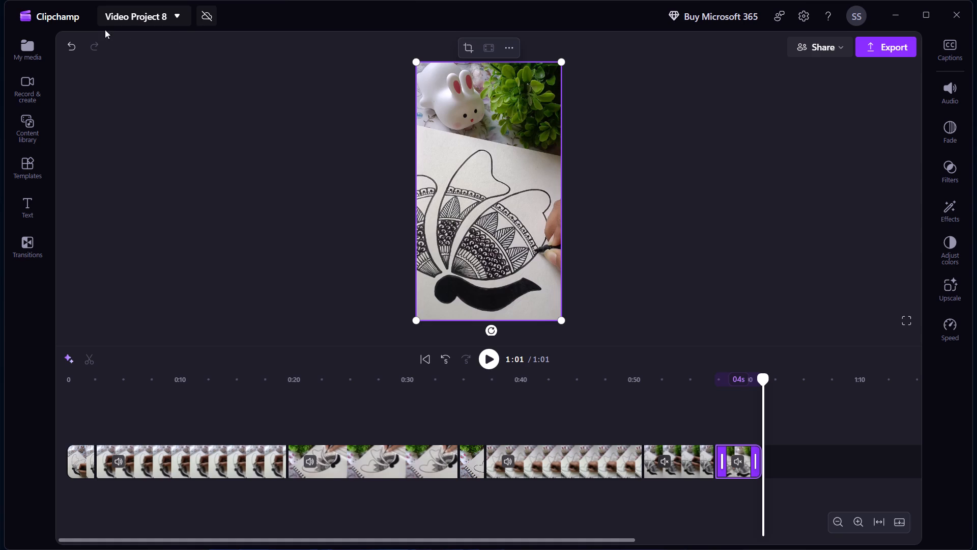
Show the project media again and enlarge the video preview area by reducing the timeline's height.
{"action": "left_click", "coordinate": [35, 46]}
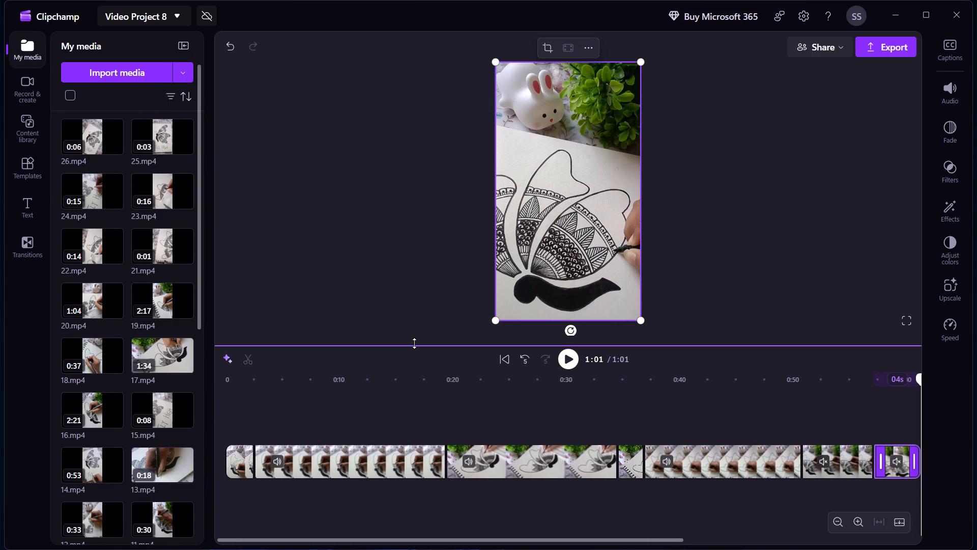
{"action": "left_click_drag", "start_coordinate": [414, 343], "coordinate": [417, 369]}
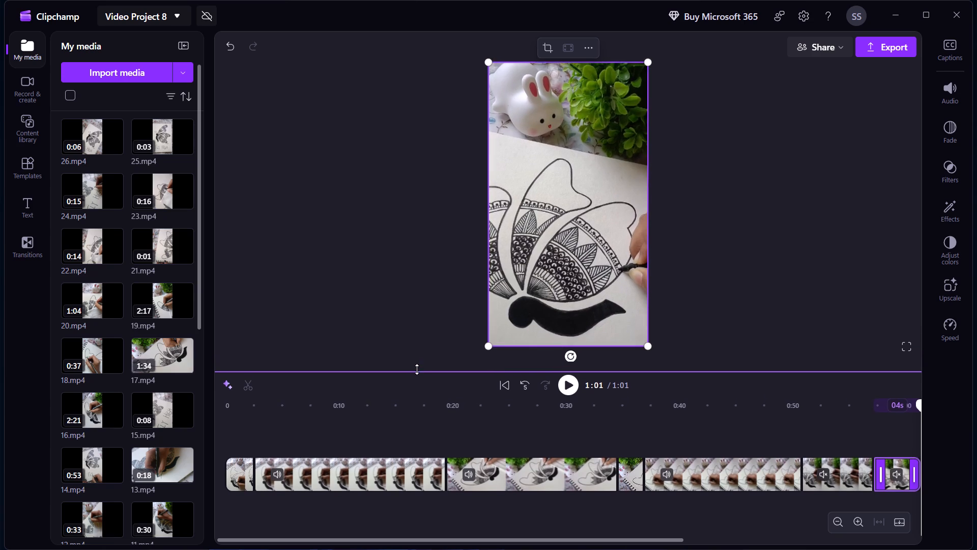
{"action": "left_click_drag", "start_coordinate": [417, 369], "coordinate": [418, 398]}
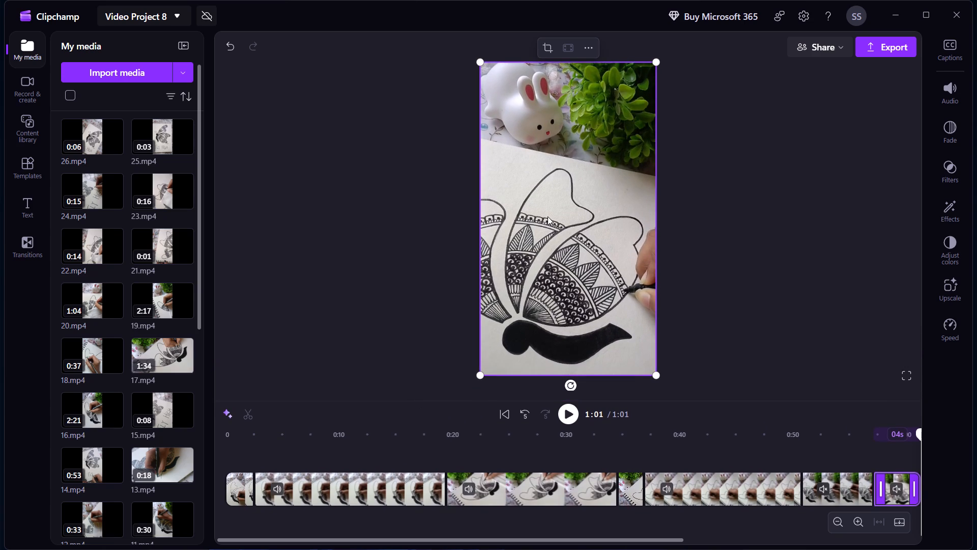
{"action": "scroll", "coordinate": [678, 179], "scroll_direction": "up", "scroll_amount": 1, "text": "ctrl"}
{"action": "left_click_drag", "start_coordinate": [678, 179], "coordinate": [654, 200]}
{"action": "scroll", "coordinate": [624, 212], "scroll_direction": "up", "scroll_amount": 1, "text": "ctrl"}
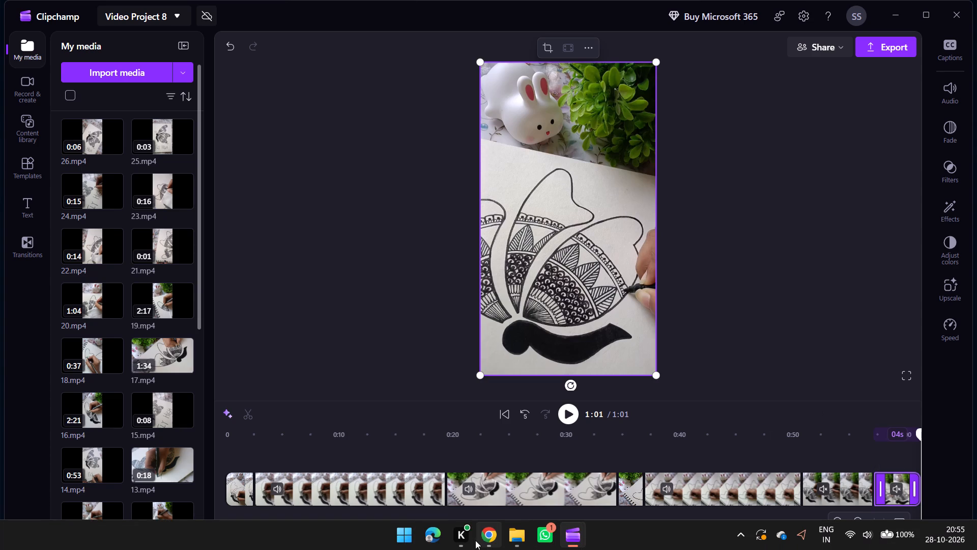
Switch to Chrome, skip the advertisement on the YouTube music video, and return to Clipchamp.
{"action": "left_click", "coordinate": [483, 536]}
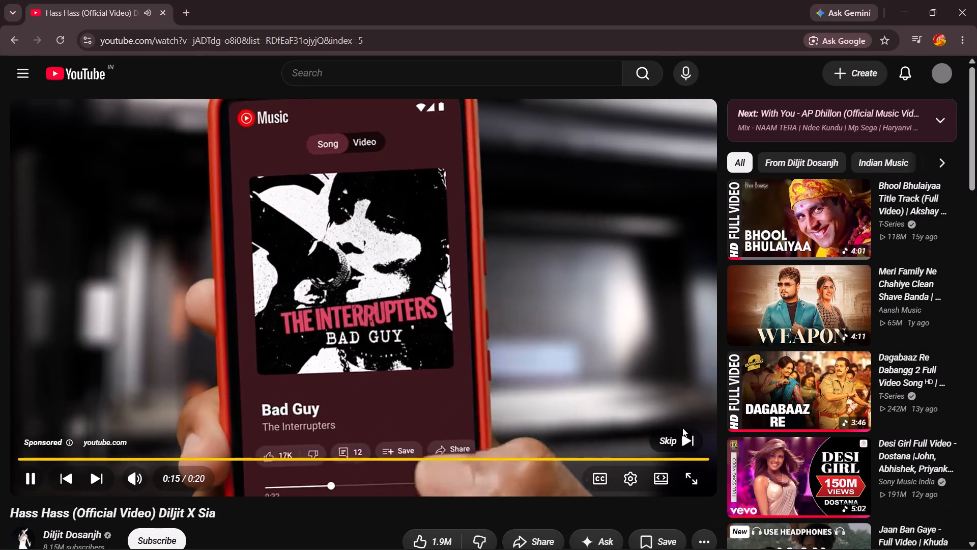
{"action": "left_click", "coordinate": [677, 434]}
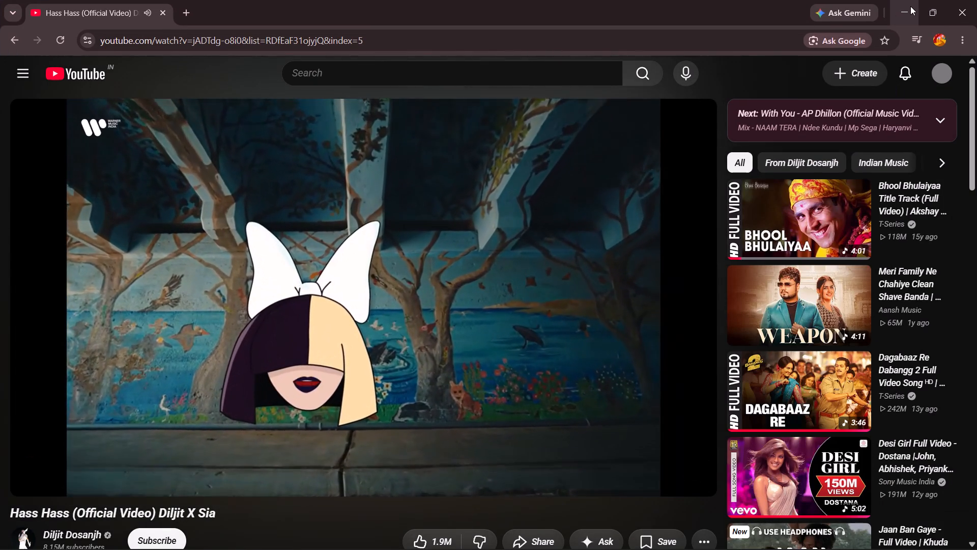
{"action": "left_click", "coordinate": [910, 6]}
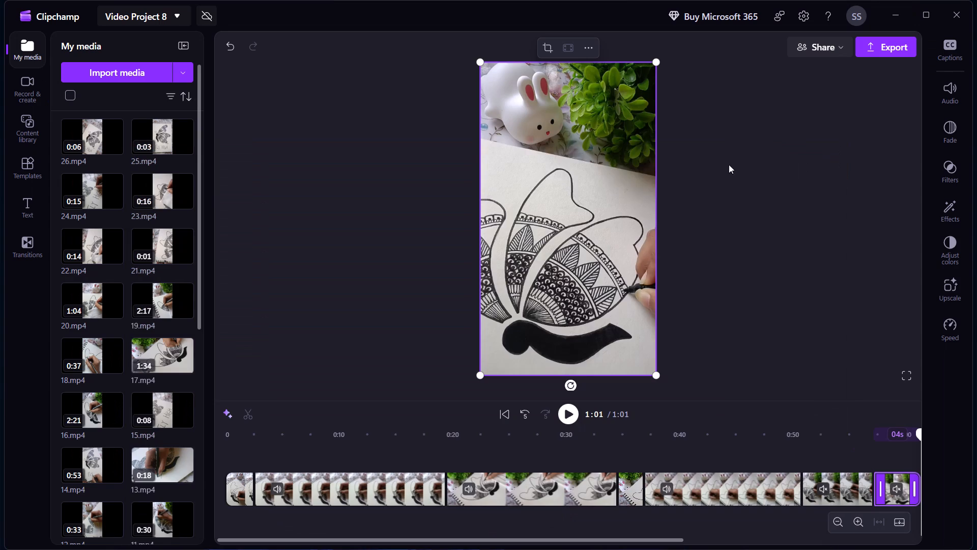
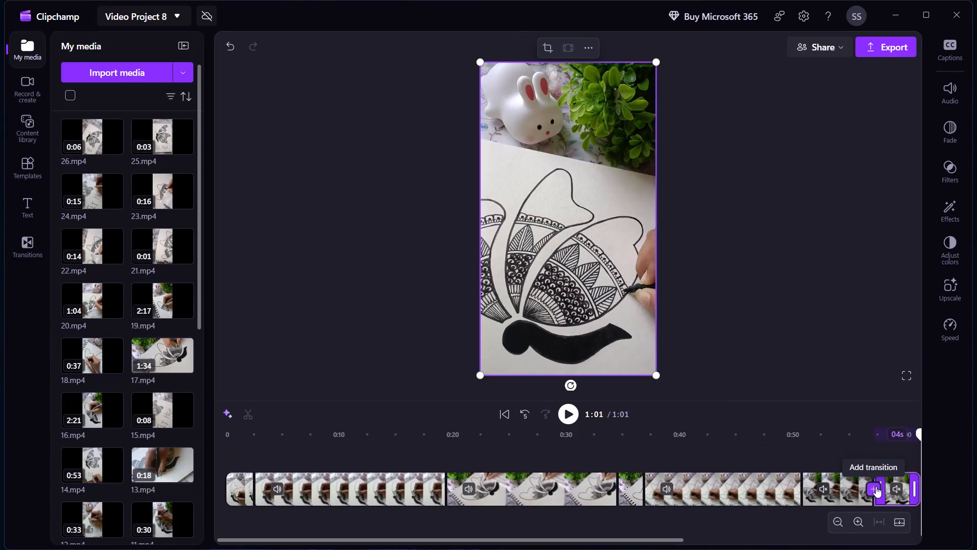
Mute the audio of 6.mp4, of the clip directly after 3.mp4, and of 3.mp4 on the timeline.
{"action": "left_click", "coordinate": [882, 492]}
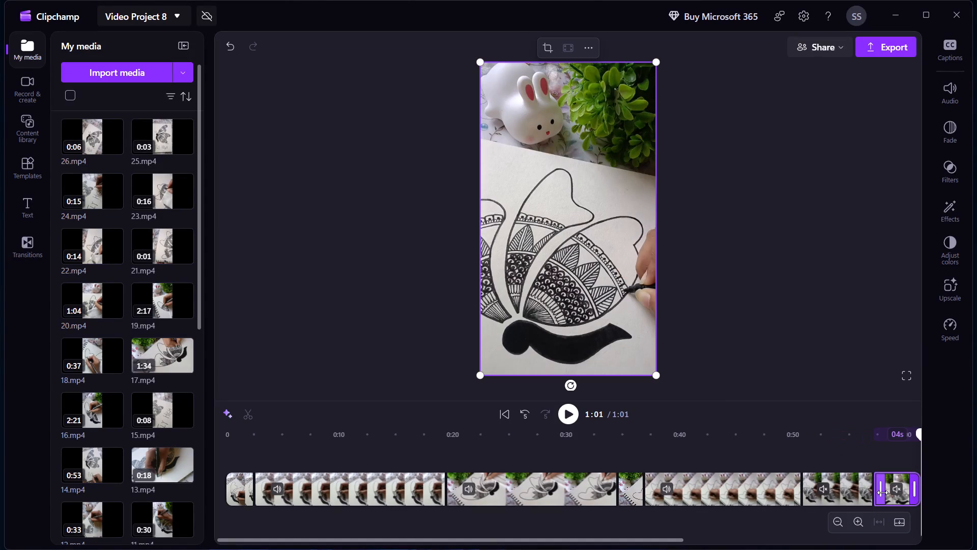
{"action": "left_click", "coordinate": [830, 380]}
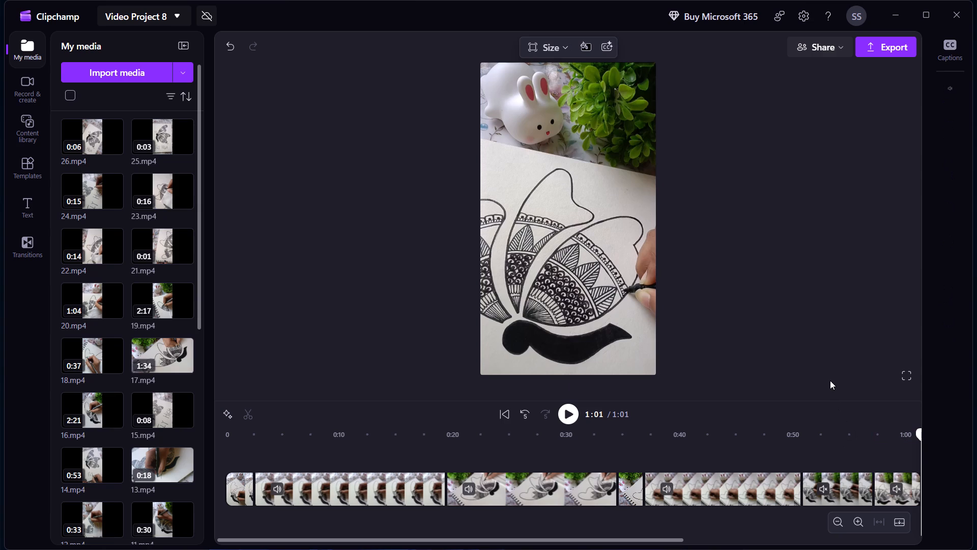
{"action": "left_click", "coordinate": [669, 486]}
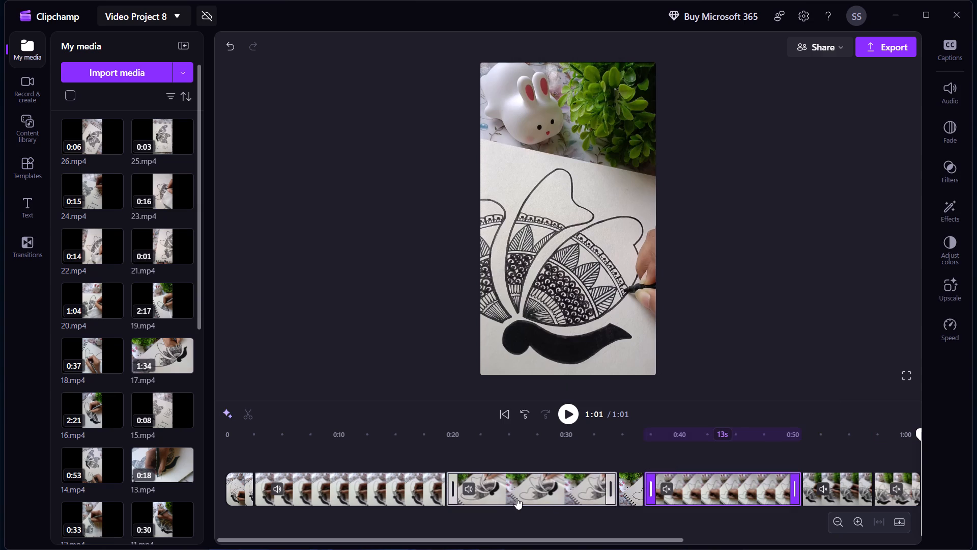
{"action": "left_click", "coordinate": [467, 491]}
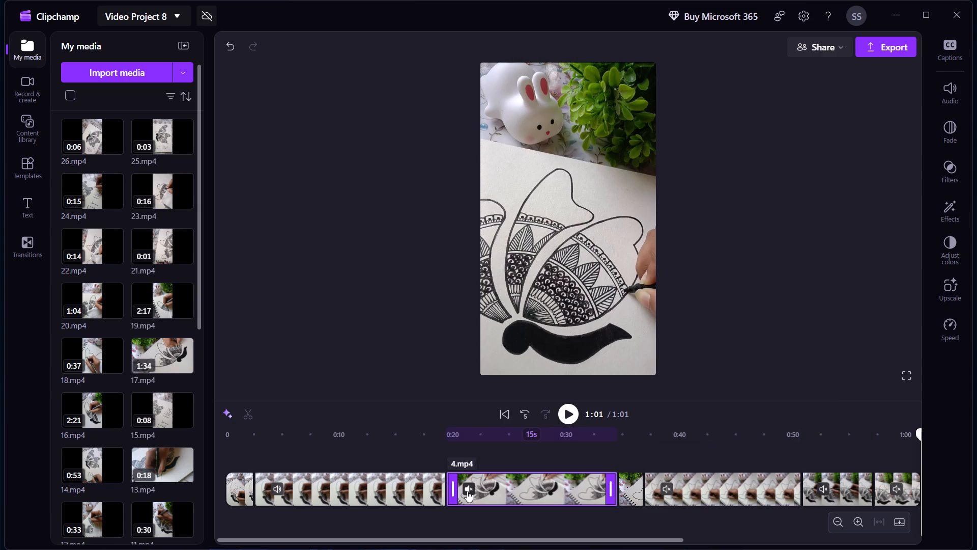
{"action": "left_click", "coordinate": [279, 488]}
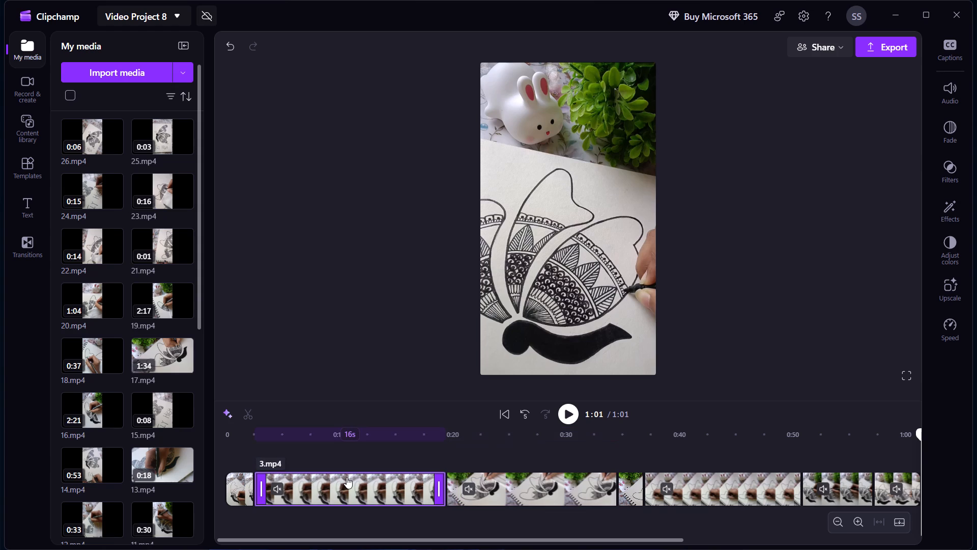
Check the end of the timeline and look through the project media for the next numbered clip.
{"action": "scroll", "coordinate": [347, 477], "scroll_direction": "right", "scroll_amount": 2}
{"action": "scroll", "coordinate": [347, 477], "scroll_direction": "left", "scroll_amount": 4}
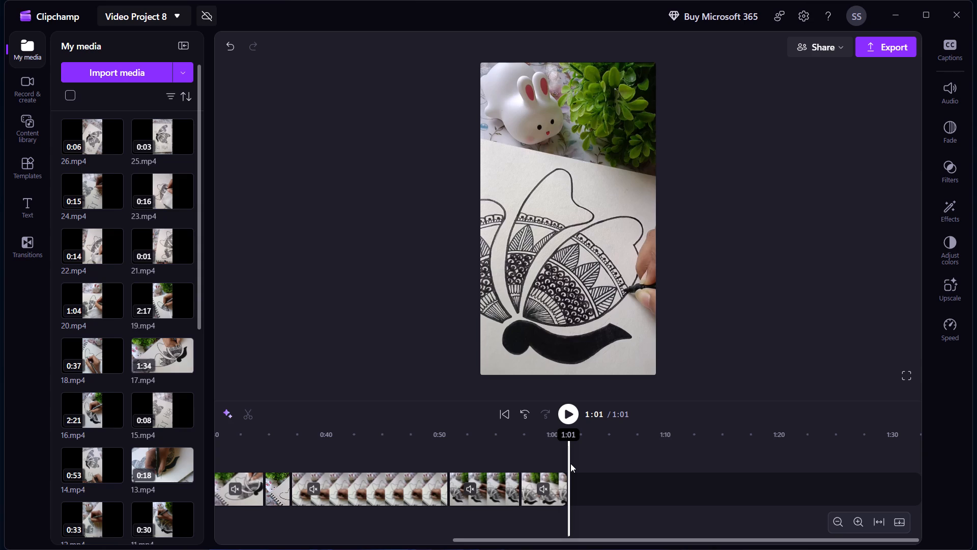
{"action": "scroll", "coordinate": [512, 468], "scroll_direction": "left", "scroll_amount": 12}
{"action": "scroll", "coordinate": [512, 468], "scroll_direction": "down", "scroll_amount": 1}
{"action": "scroll", "coordinate": [512, 468], "scroll_direction": "left", "scroll_amount": 9}
{"action": "scroll", "coordinate": [512, 468], "scroll_direction": "down", "scroll_amount": 1}
{"action": "scroll", "coordinate": [512, 468], "scroll_direction": "left", "scroll_amount": 4}
{"action": "scroll", "coordinate": [512, 468], "scroll_direction": "down", "scroll_amount": 1}
{"action": "scroll", "coordinate": [512, 468], "scroll_direction": "left", "scroll_amount": 2}
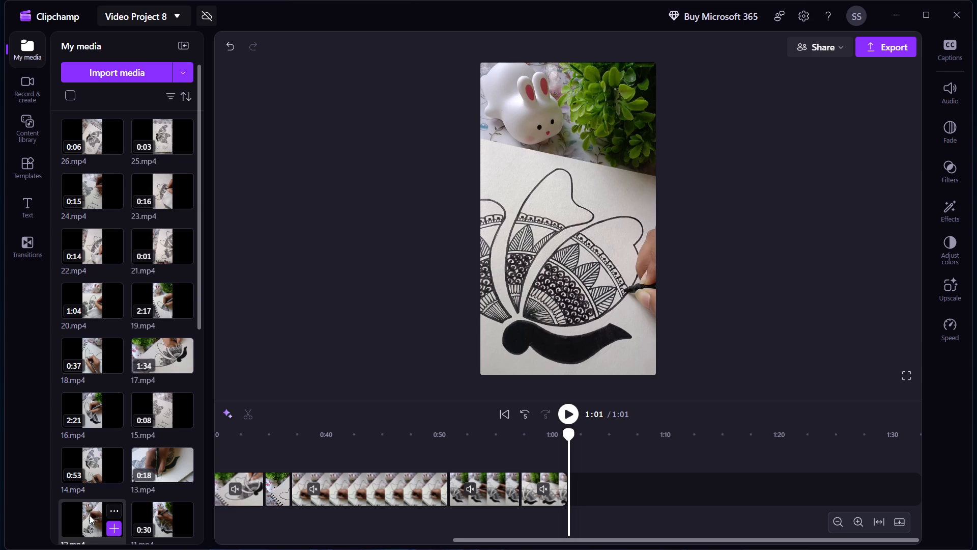
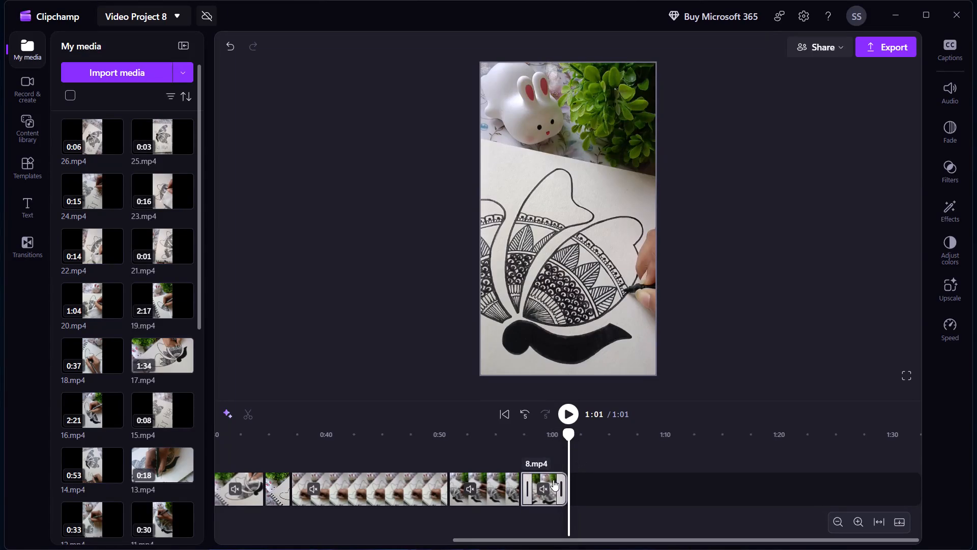
Add 9.mp4 from the project media to the timeline and place it on the main track directly after 8.mp4.
{"action": "left_click", "coordinate": [553, 480]}
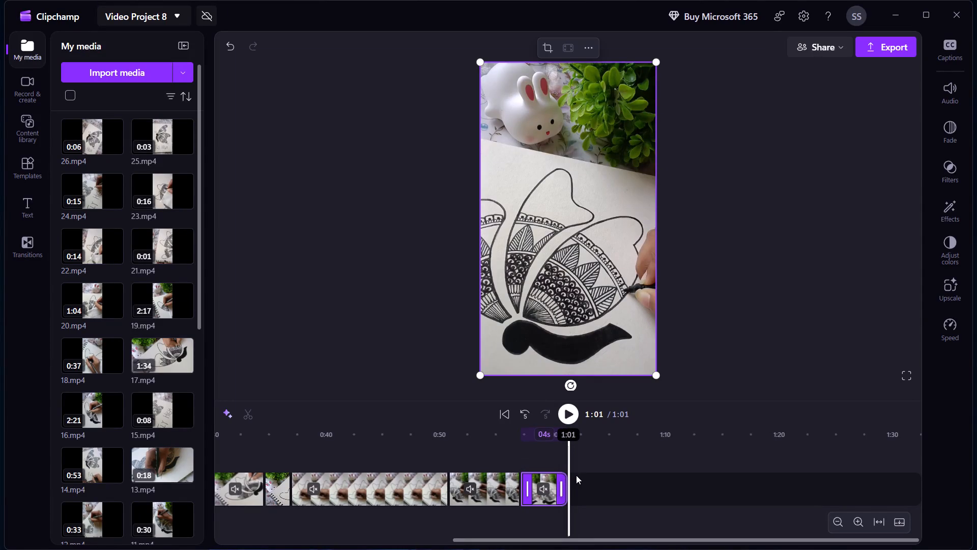
{"action": "left_click", "coordinate": [576, 475]}
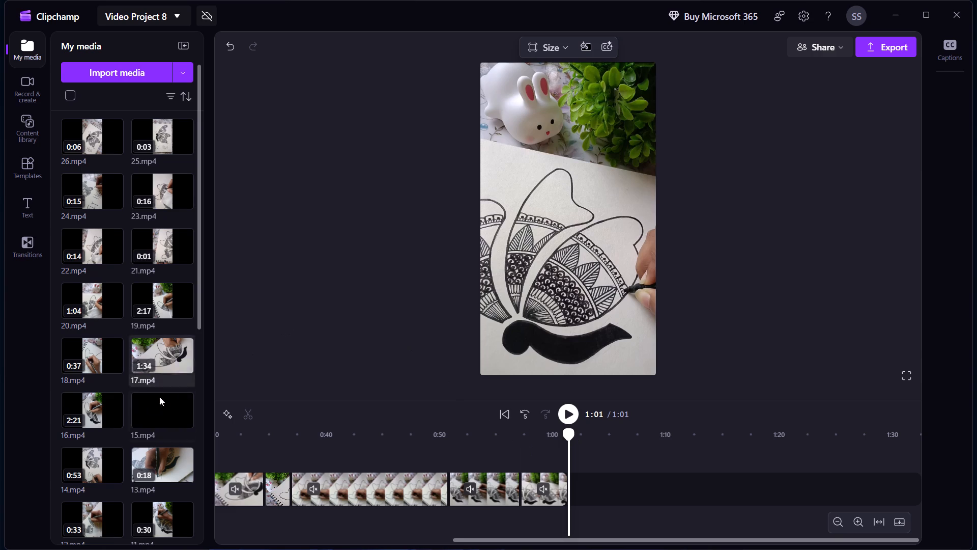
{"action": "scroll", "coordinate": [159, 397], "scroll_direction": "down", "scroll_amount": 1}
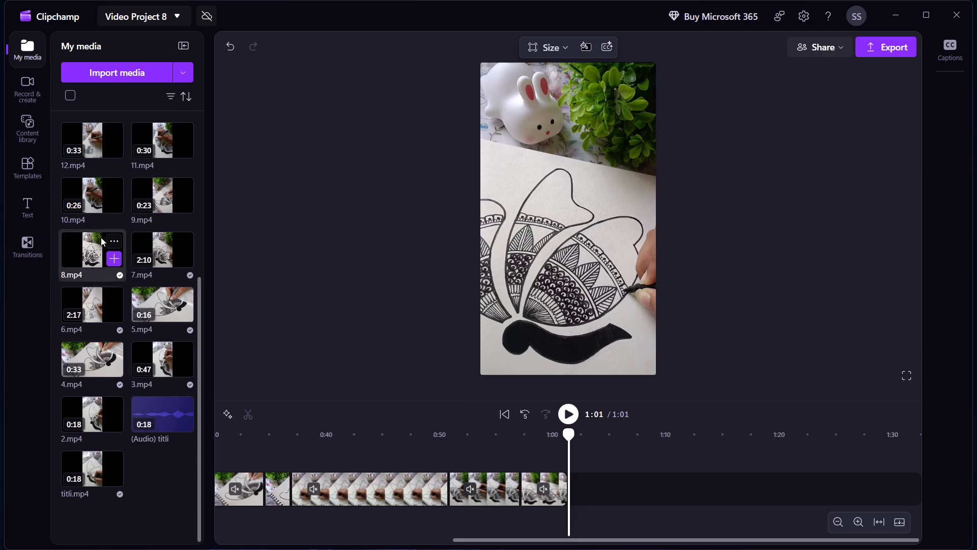
{"action": "left_click", "coordinate": [558, 471]}
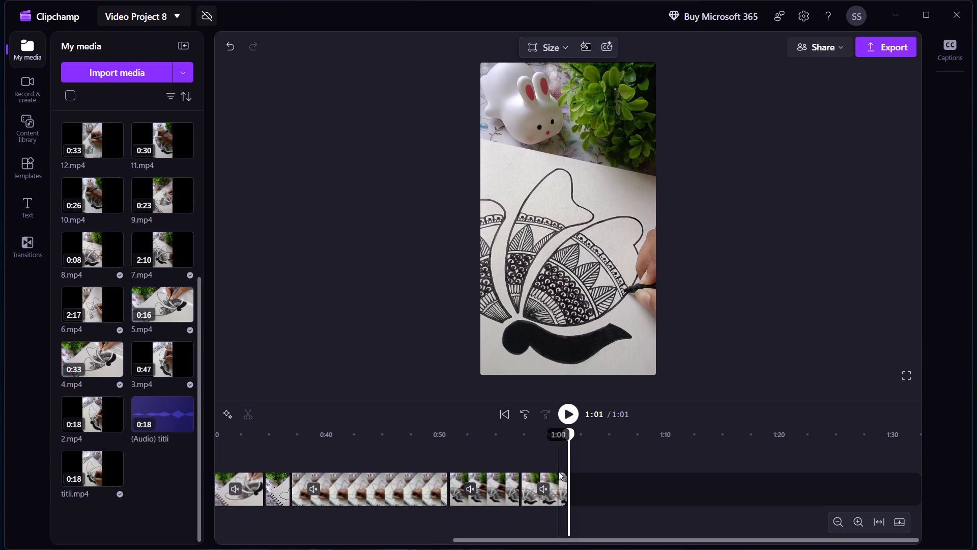
{"action": "left_click", "coordinate": [553, 478]}
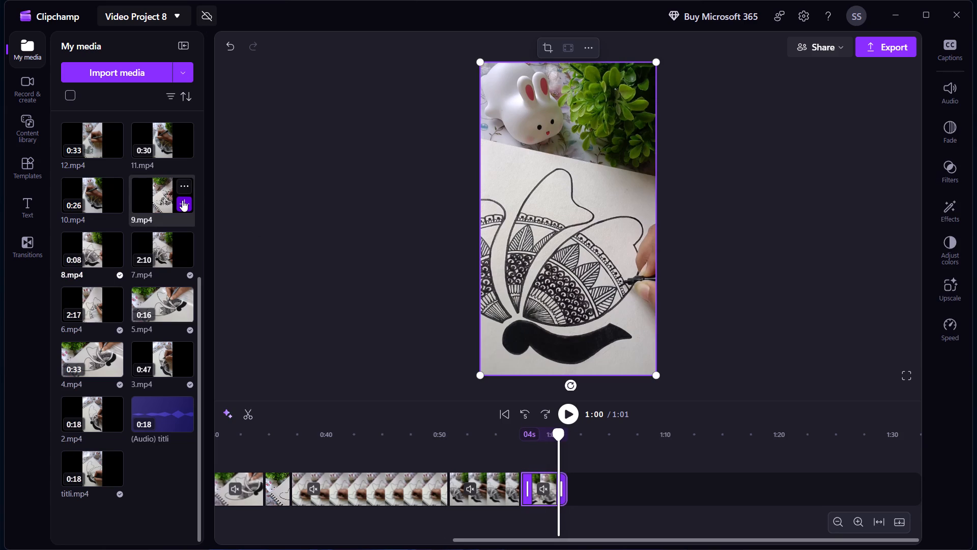
{"action": "left_click", "coordinate": [183, 200]}
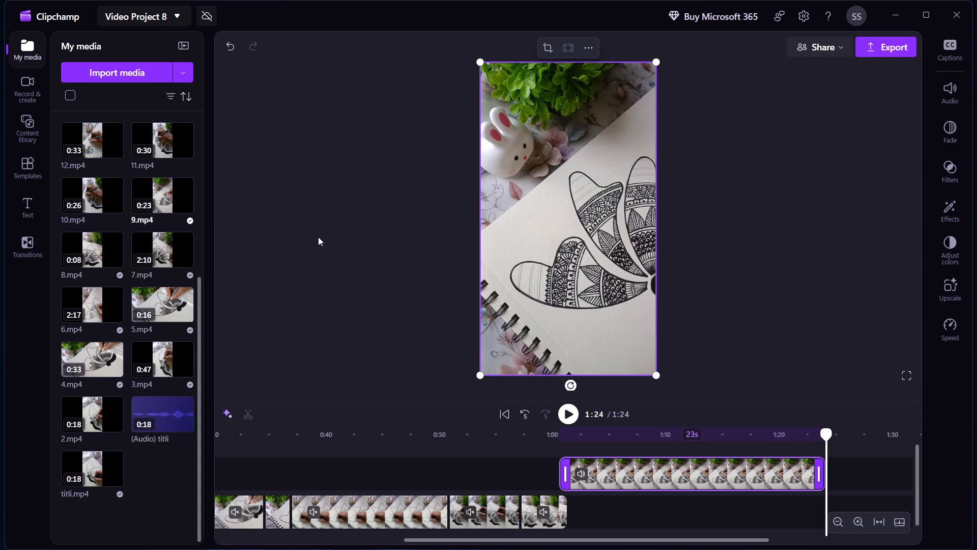
{"action": "left_click", "coordinate": [639, 467]}
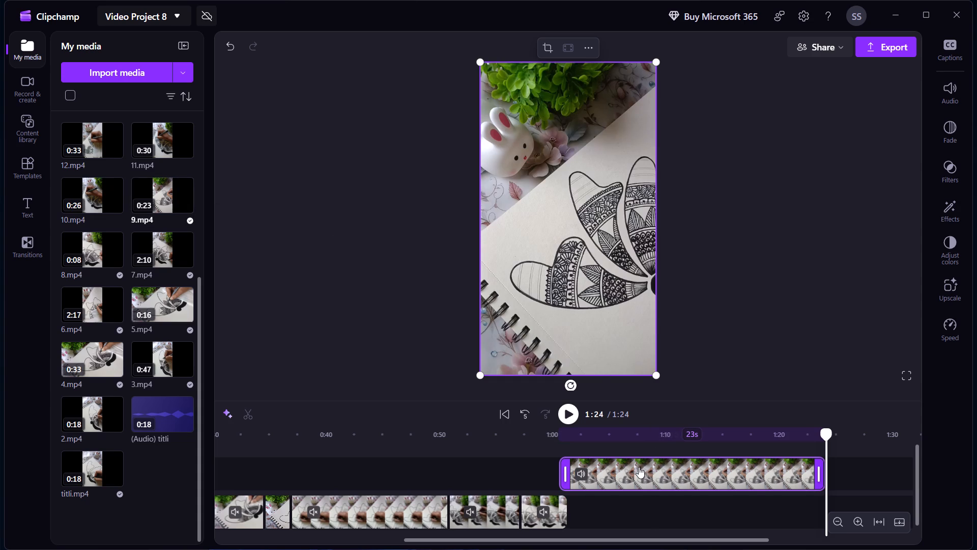
{"action": "left_click_drag", "start_coordinate": [649, 479], "coordinate": [657, 501]}
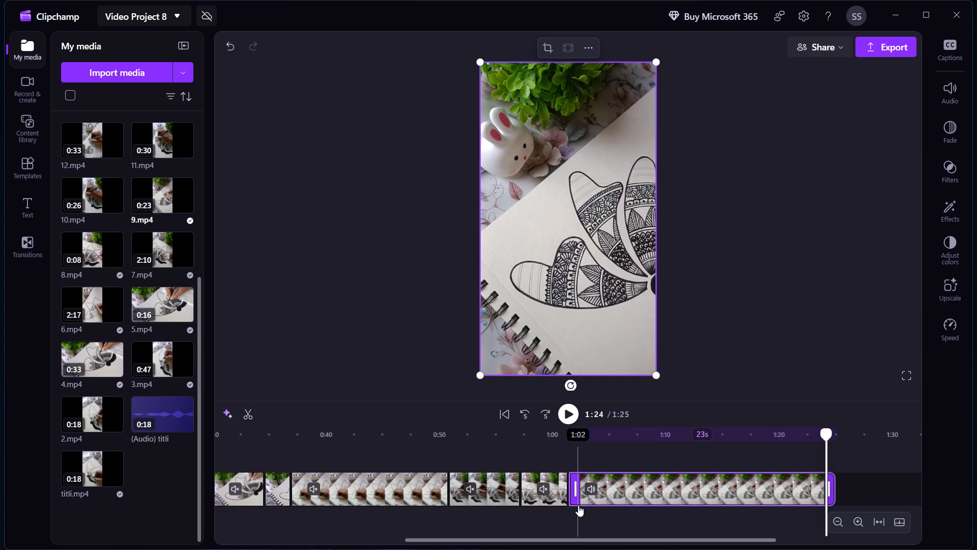
Check the join between 8.mp4 and 9.mp4, and mute the audio of 9.mp4 on the timeline.
{"action": "left_click", "coordinate": [572, 452]}
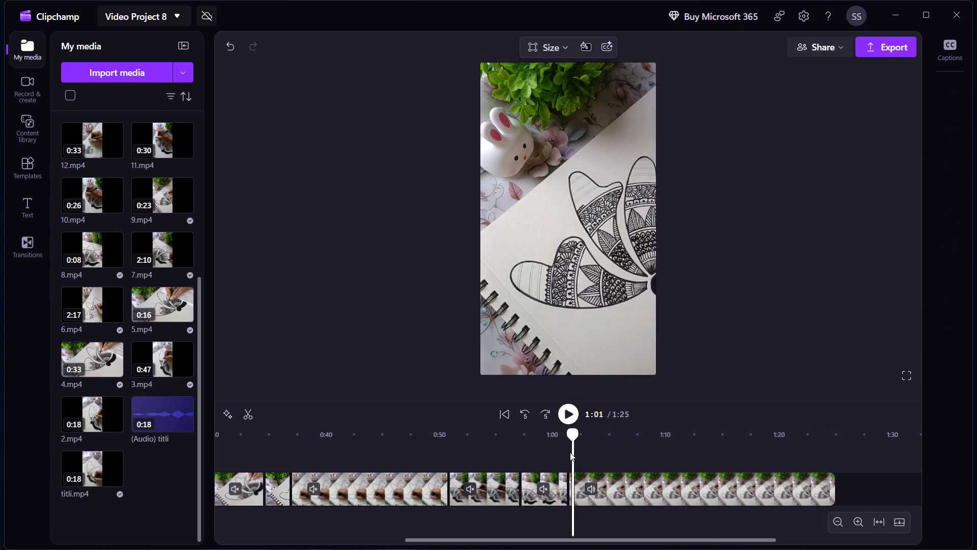
{"action": "left_click", "coordinate": [562, 453]}
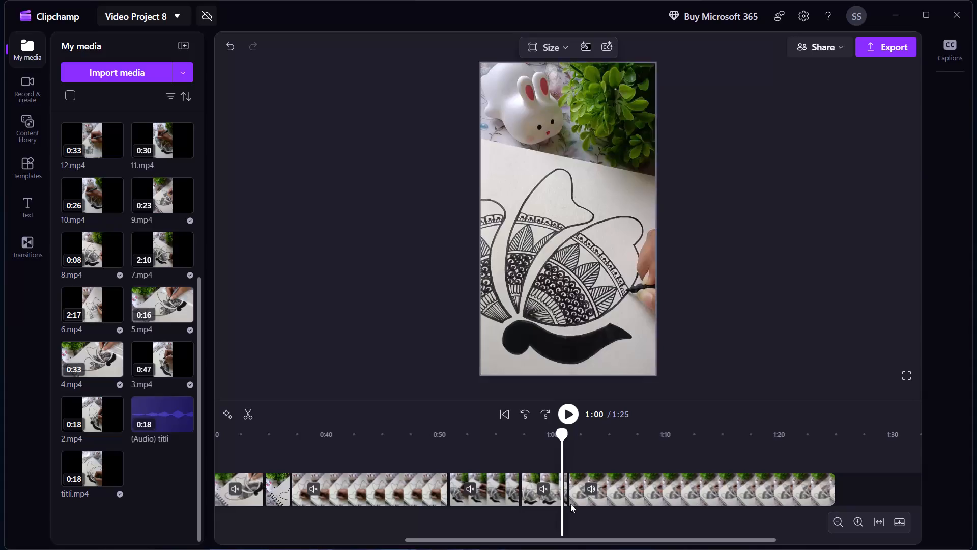
{"action": "left_click", "coordinate": [593, 489]}
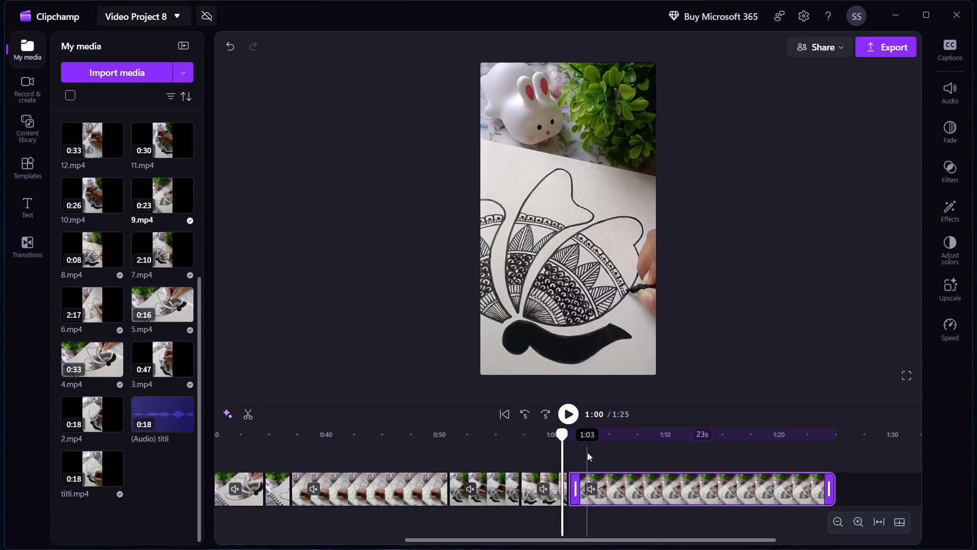
Preview the start of 9.mp4, split it at 1:06, delete the portion before the split and close the gap.
{"action": "left_click", "coordinate": [544, 458]}
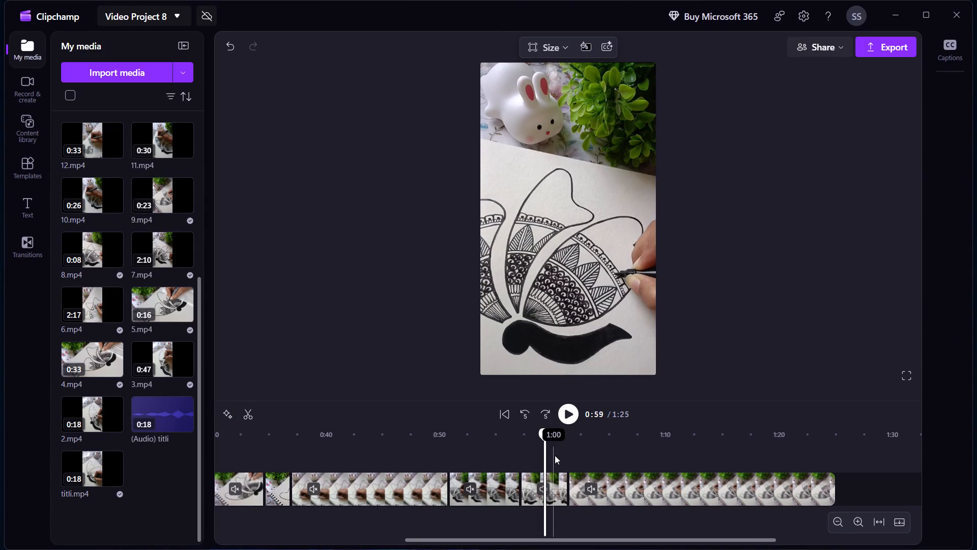
{"action": "left_click", "coordinate": [556, 455]}
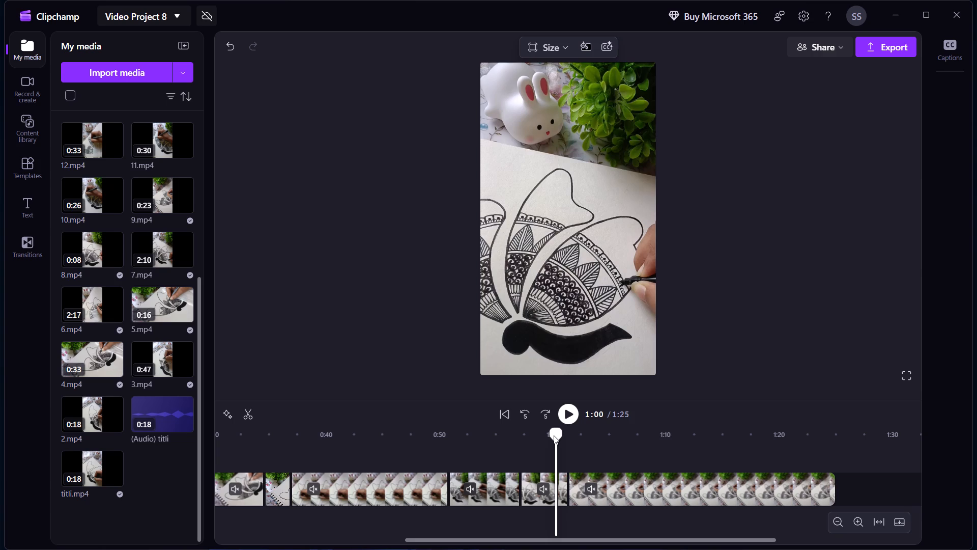
{"action": "key", "text": "space"}
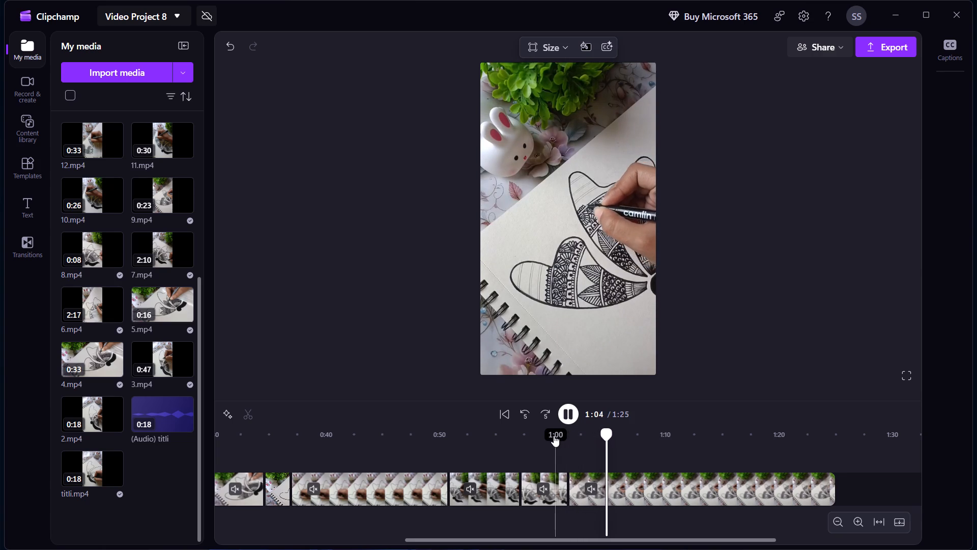
{"action": "key", "text": "space"}
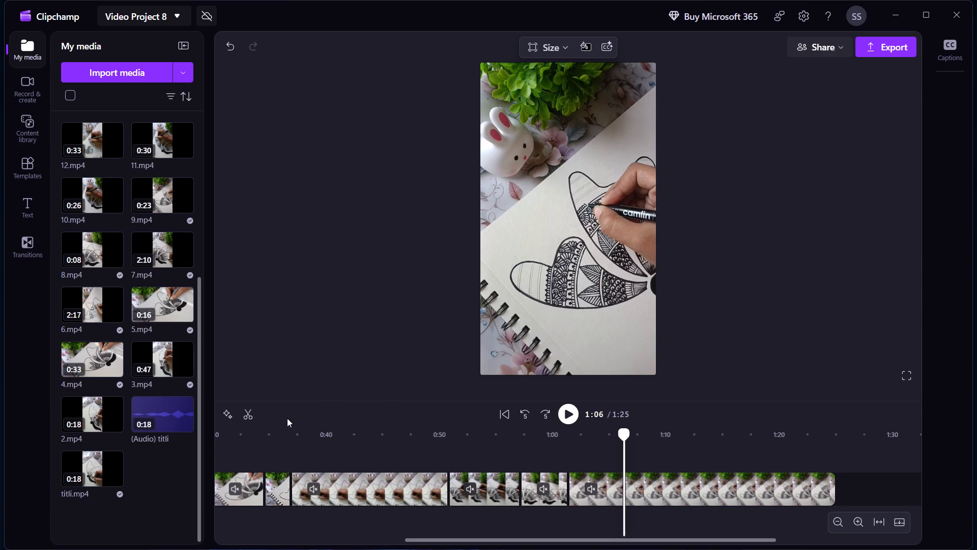
{"action": "left_click", "coordinate": [246, 415]}
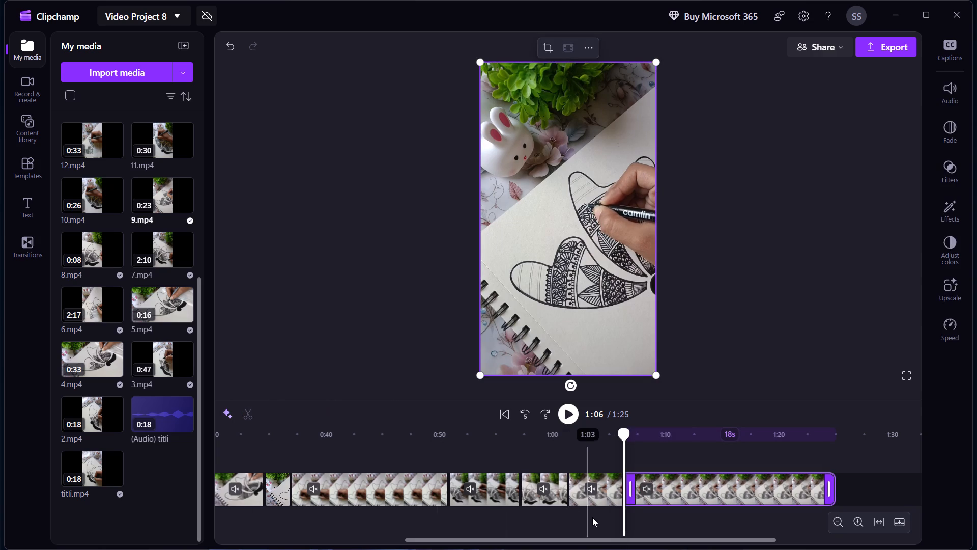
{"action": "left_click", "coordinate": [605, 490]}
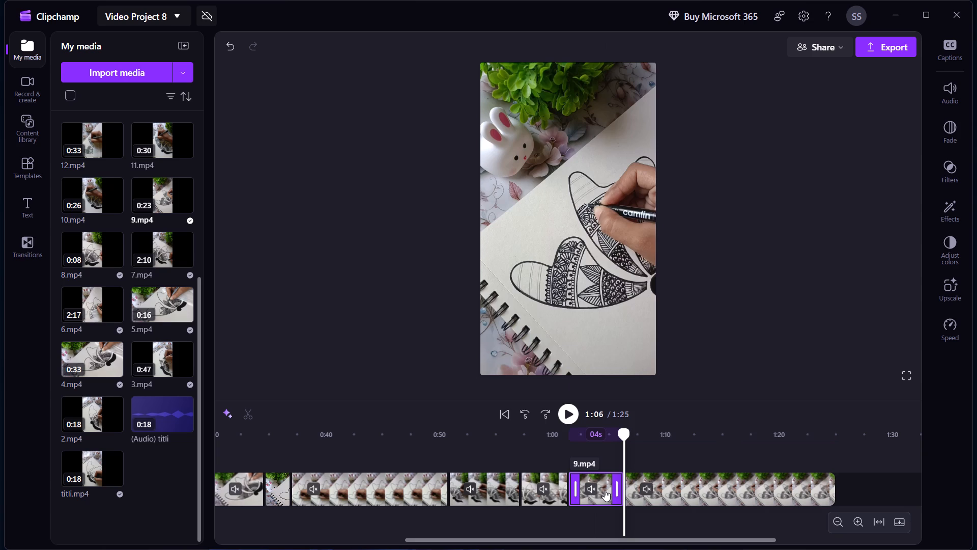
{"action": "key", "text": "Delete"}
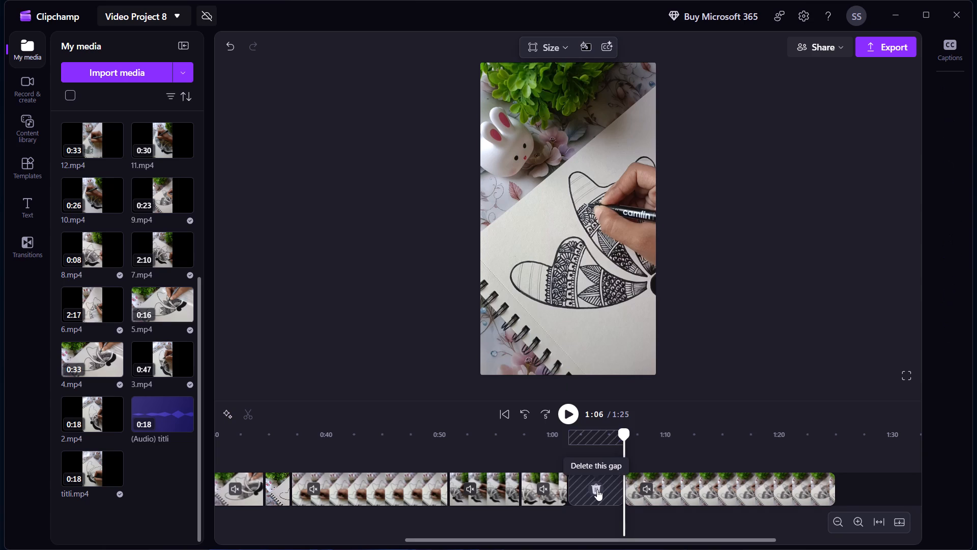
{"action": "left_click", "coordinate": [597, 489]}
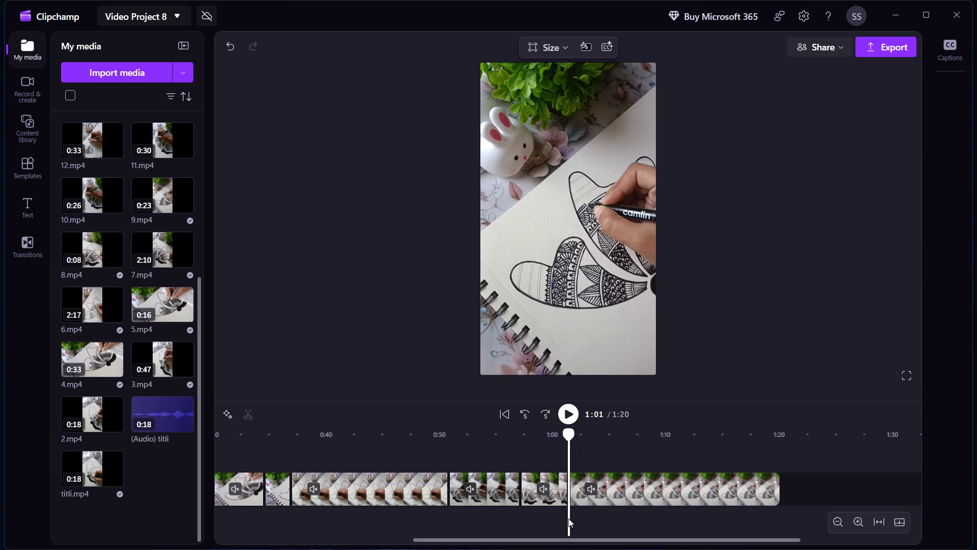
Review the join between 8.mp4 and the trimmed 9.mp4 from 1:00.
{"action": "left_click", "coordinate": [562, 460]}
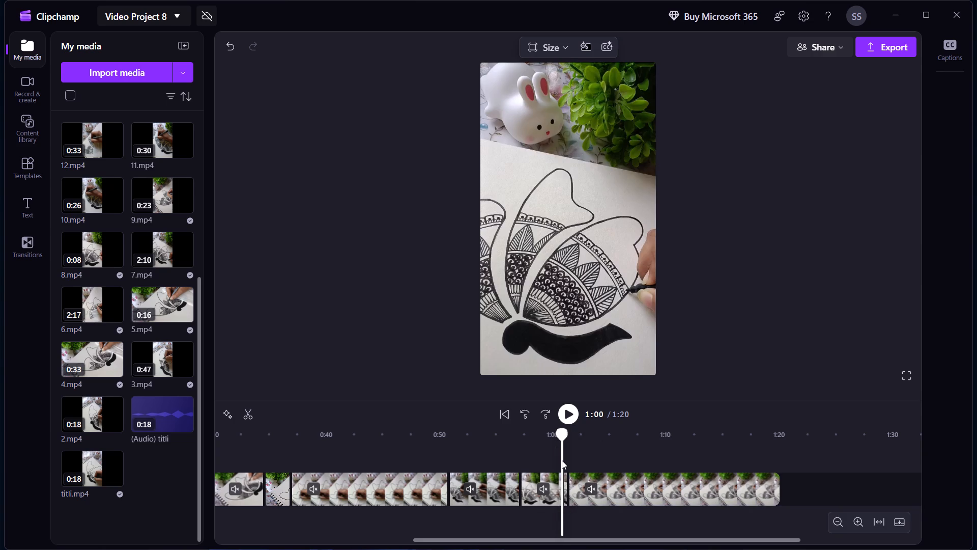
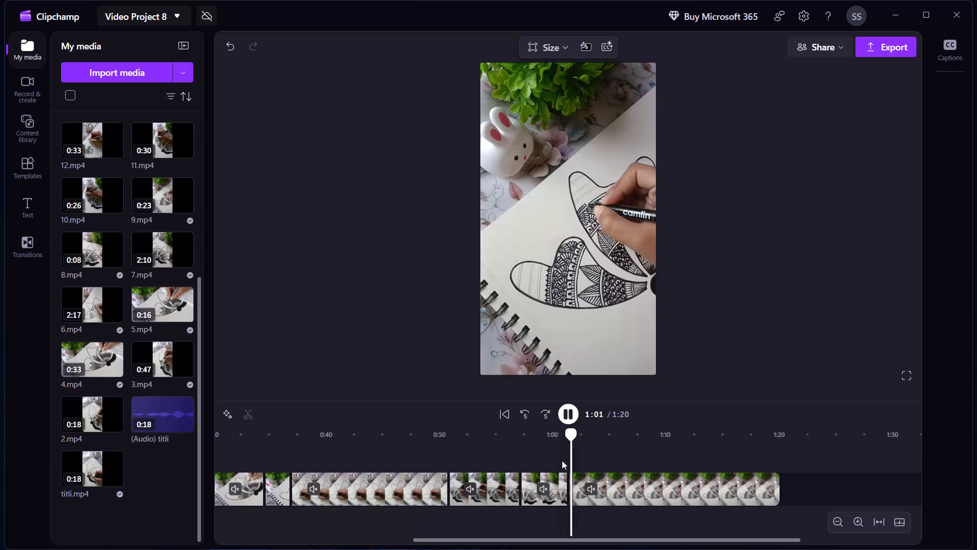
Stop the preview and set the playback speed of the trimmed 9.mp4 on the timeline to 2x.
{"action": "key", "text": "space"}
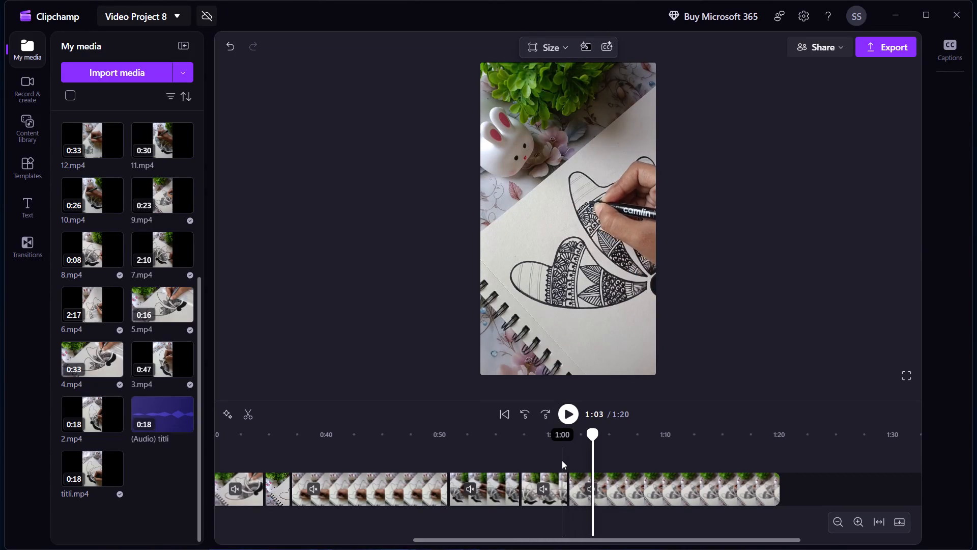
{"action": "left_click", "coordinate": [655, 497]}
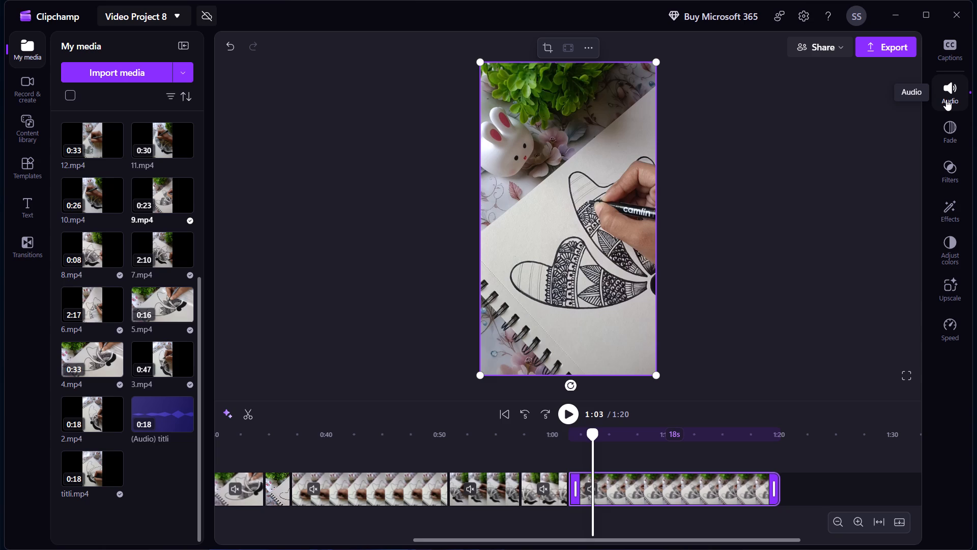
{"action": "left_click", "coordinate": [946, 99]}
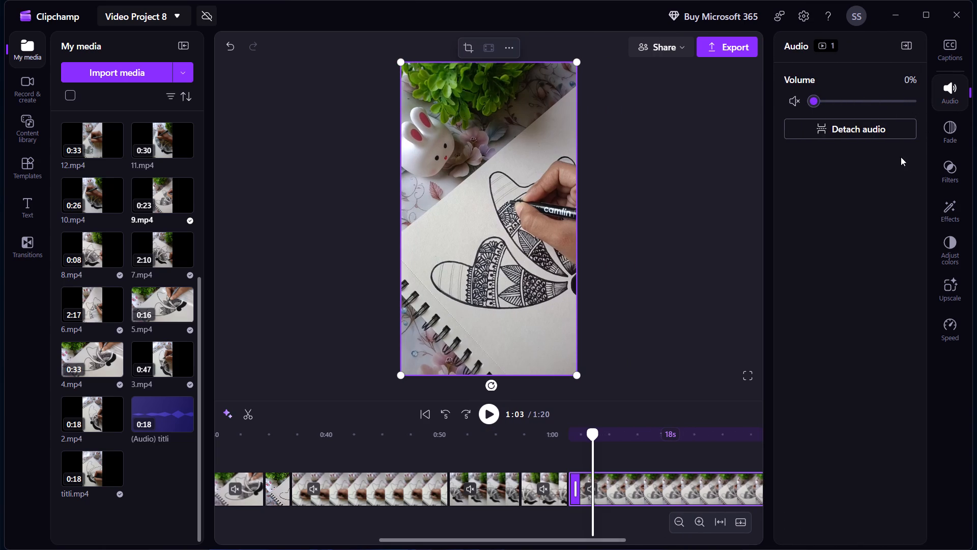
{"action": "left_click", "coordinate": [941, 326]}
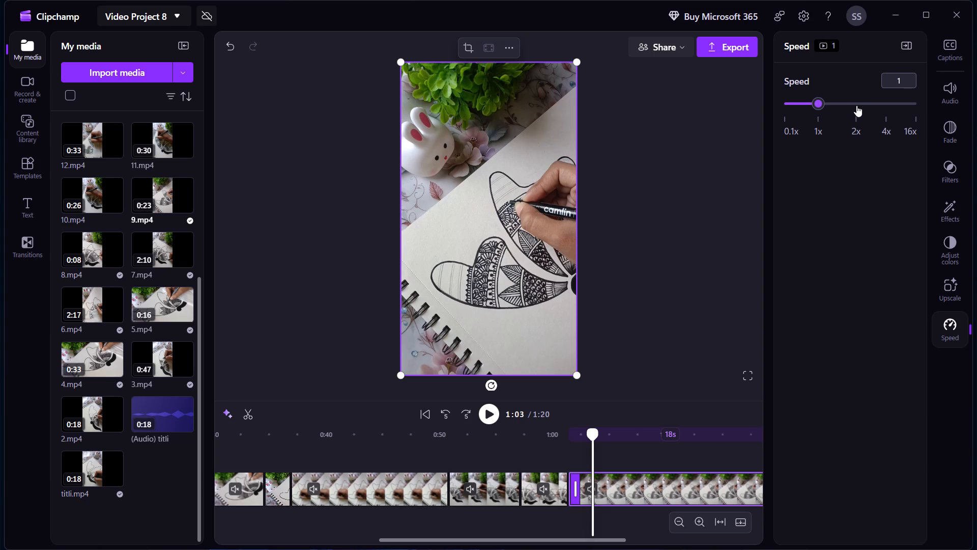
{"action": "left_click", "coordinate": [856, 105]}
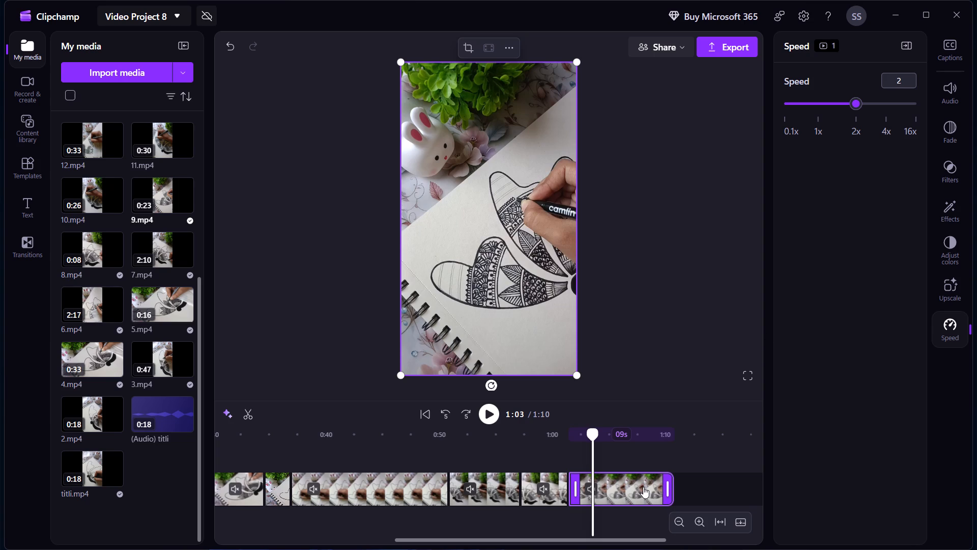
Compare the speed settings of 8.mp4 and 9.mp4 on the timeline.
{"action": "left_click", "coordinate": [548, 498]}
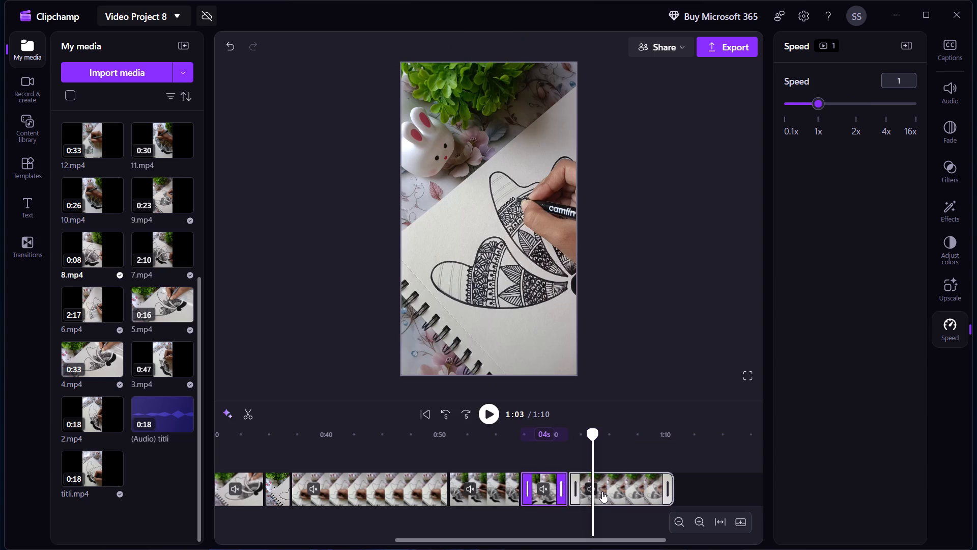
{"action": "left_click", "coordinate": [606, 491]}
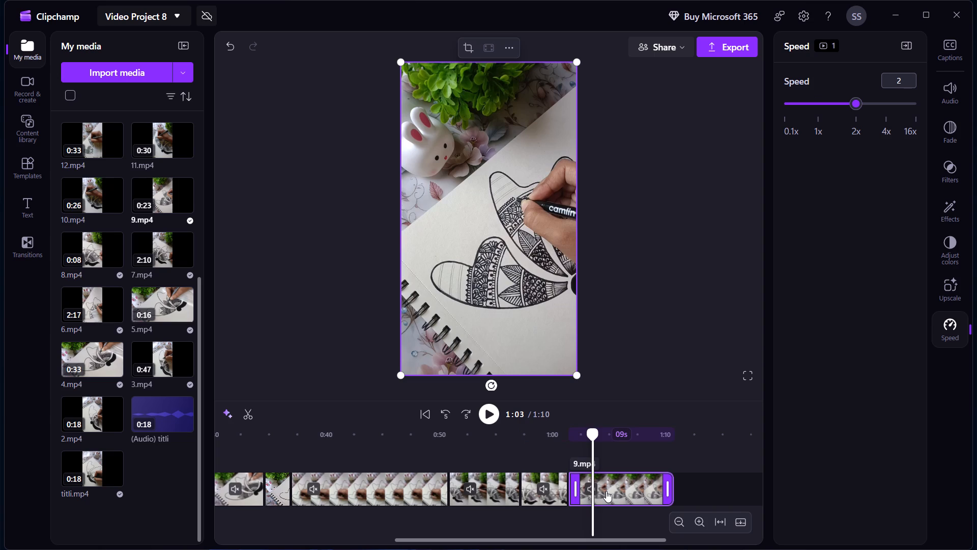
Move the playhead back to 1:00 to review the join between 8.mp4 and the sped-up 9.mp4.
{"action": "scroll", "coordinate": [625, 462], "scroll_direction": "left", "scroll_amount": 1}
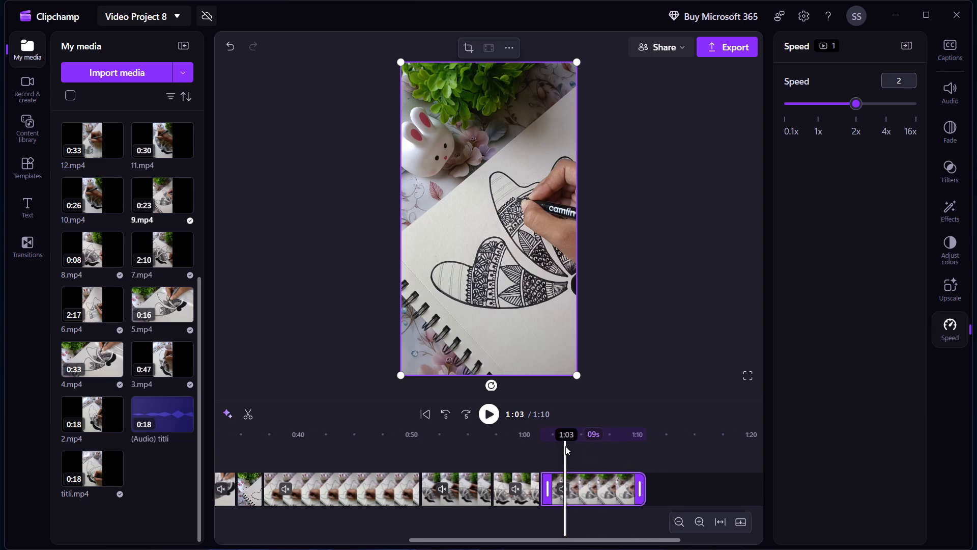
{"action": "left_click", "coordinate": [535, 456]}
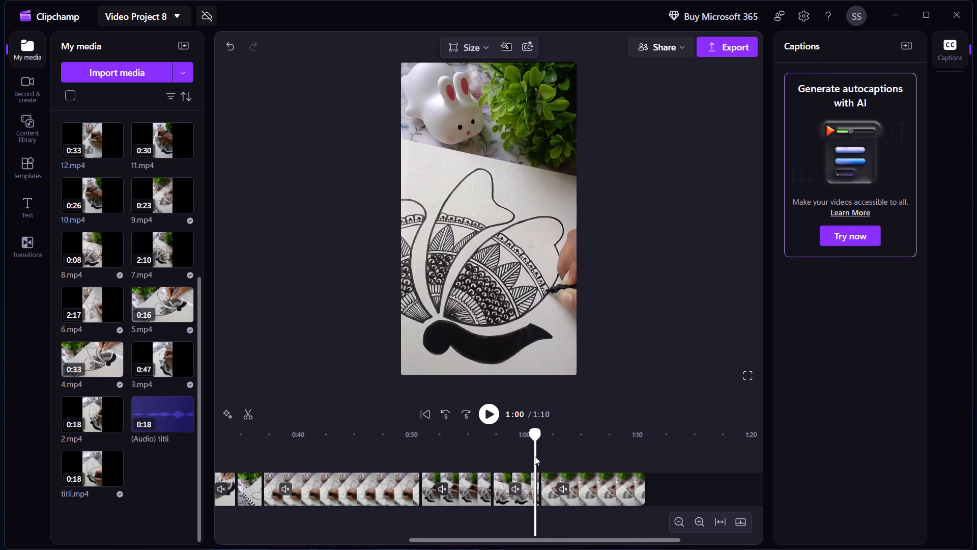
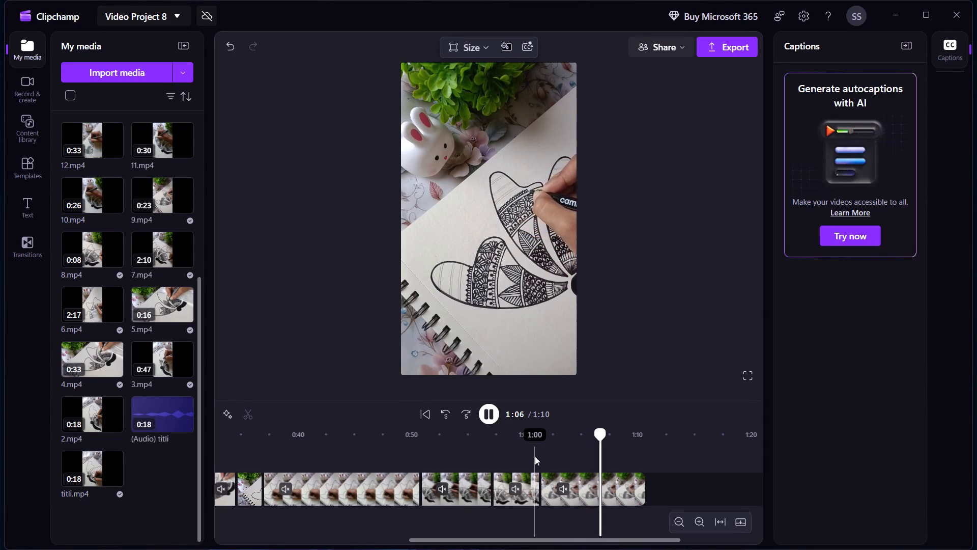
Finish previewing the 9.mp4 clip on the timeline and set its playback speed to 1x.
{"action": "key", "text": "space"}
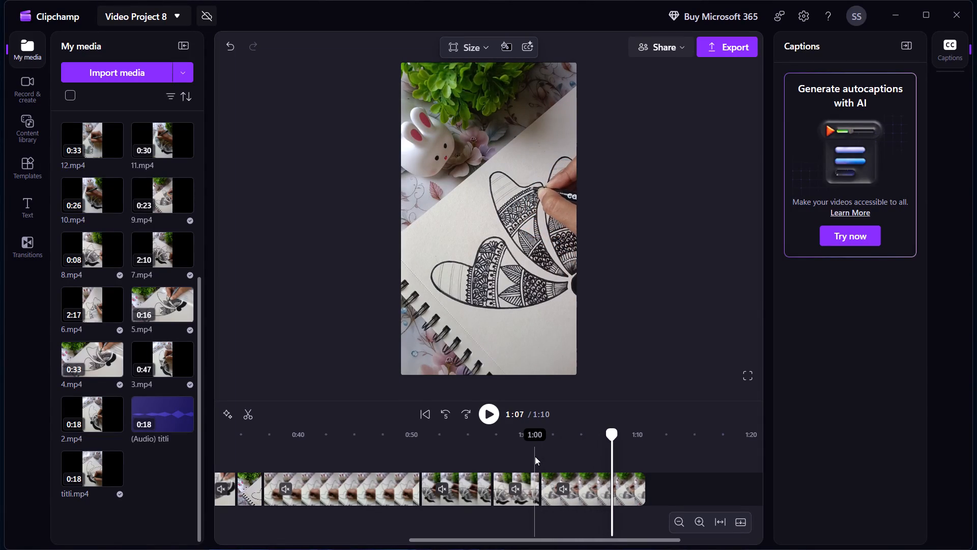
{"action": "key", "text": "space"}
{"action": "key", "text": "space"}
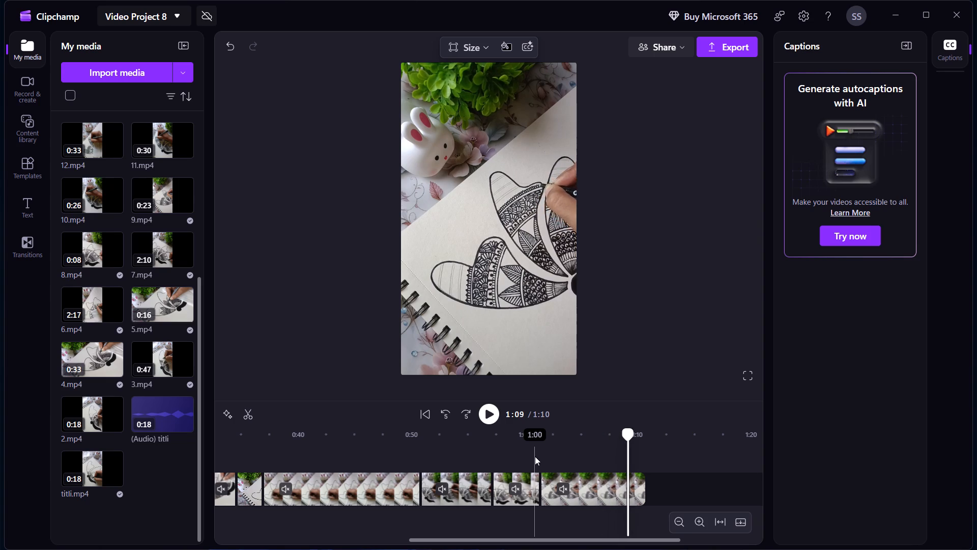
{"action": "left_click", "coordinate": [571, 476]}
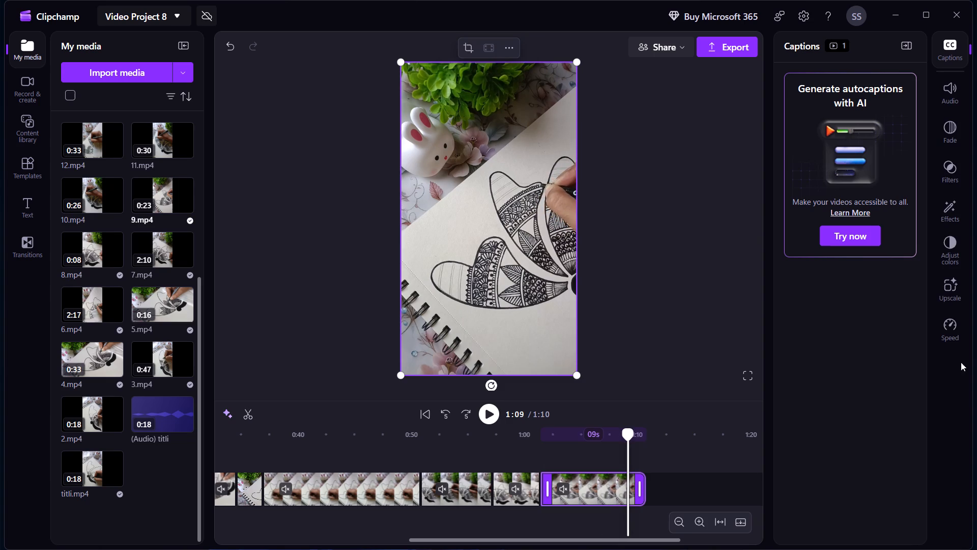
{"action": "left_click", "coordinate": [960, 336]}
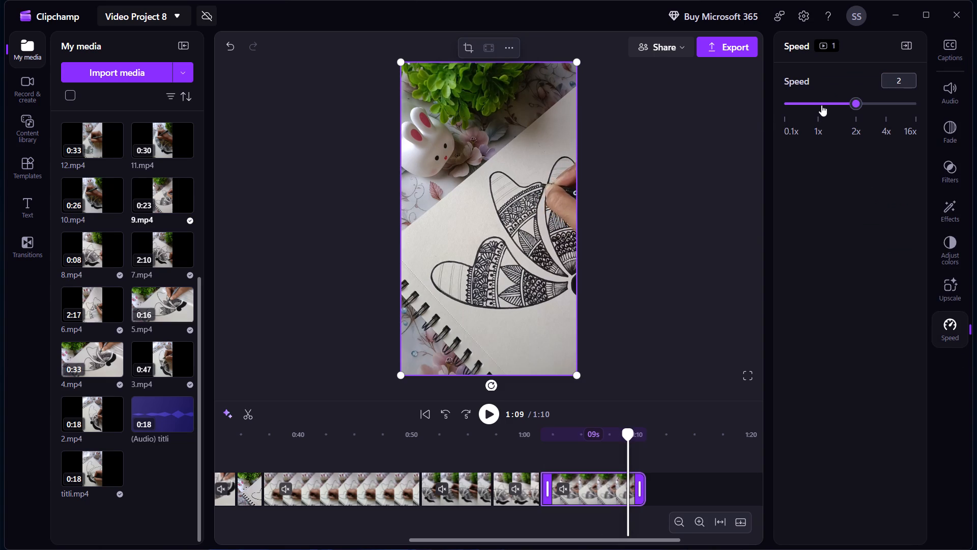
{"action": "left_click", "coordinate": [821, 105]}
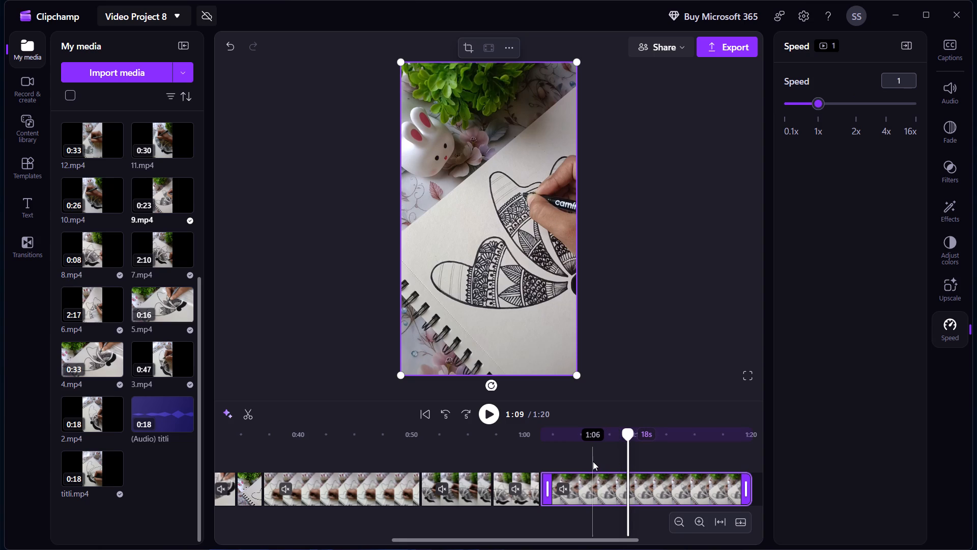
Replay 9.mp4 from its start, split it at about 1:06 and remove the part after the cut.
{"action": "left_click", "coordinate": [578, 461]}
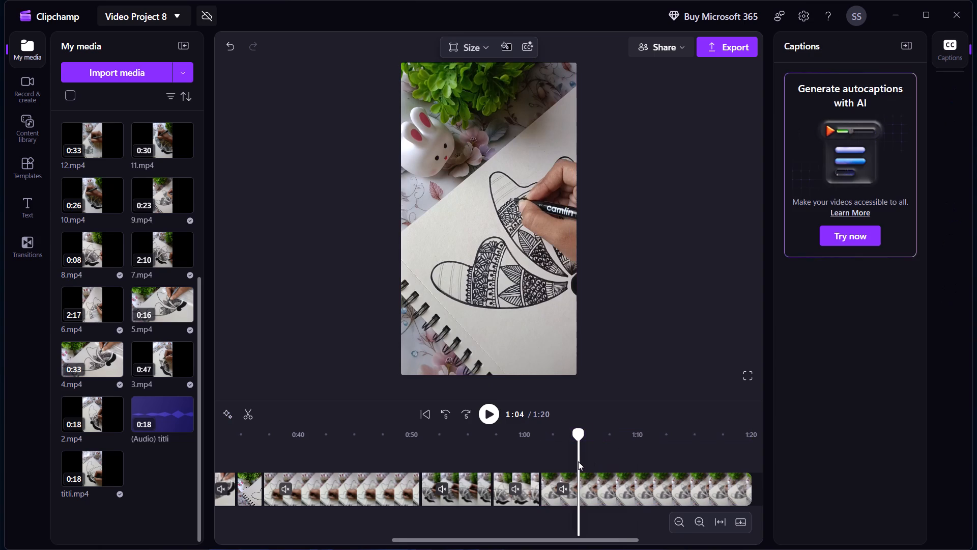
{"action": "left_click", "coordinate": [544, 463]}
{"action": "key", "text": "space"}
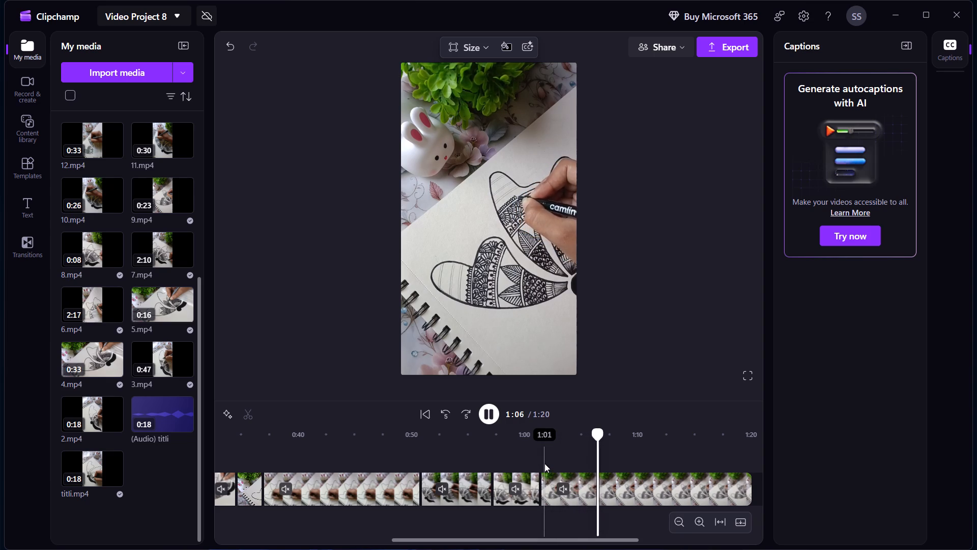
{"action": "key", "text": "space"}
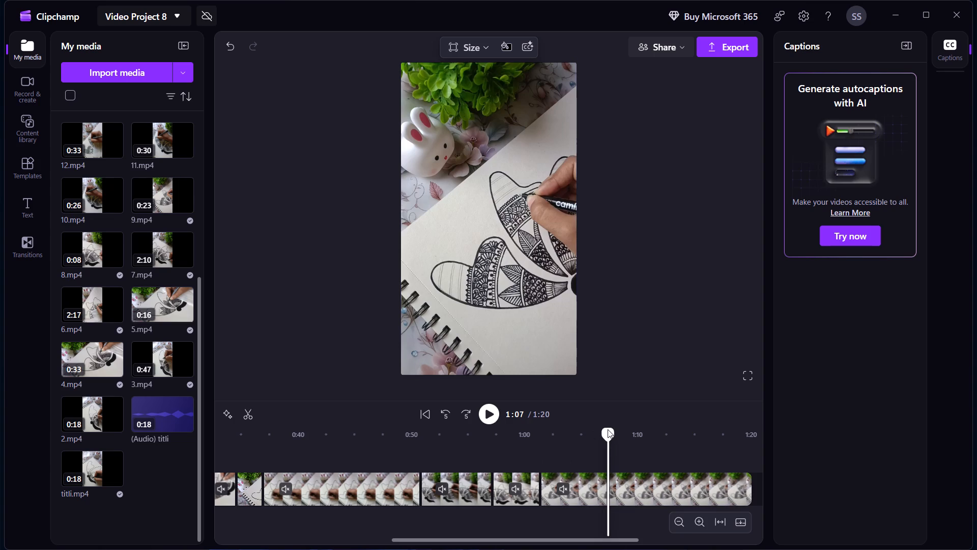
{"action": "key", "text": "Left"}
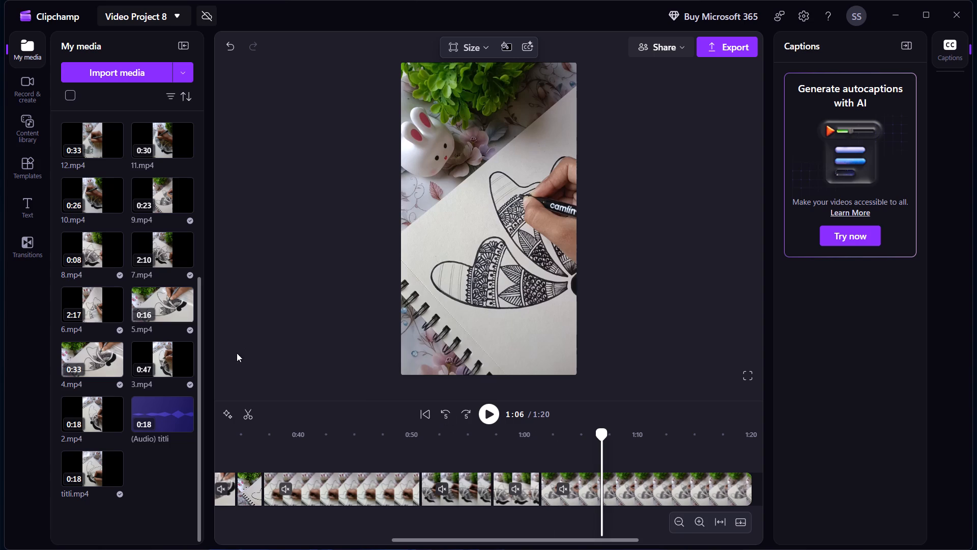
{"action": "left_click", "coordinate": [250, 416]}
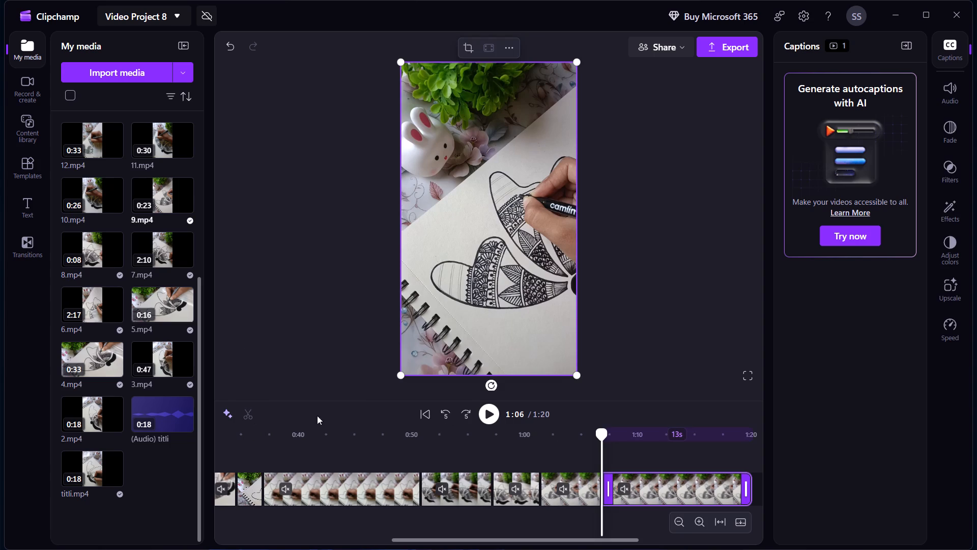
{"action": "left_click", "coordinate": [490, 409]}
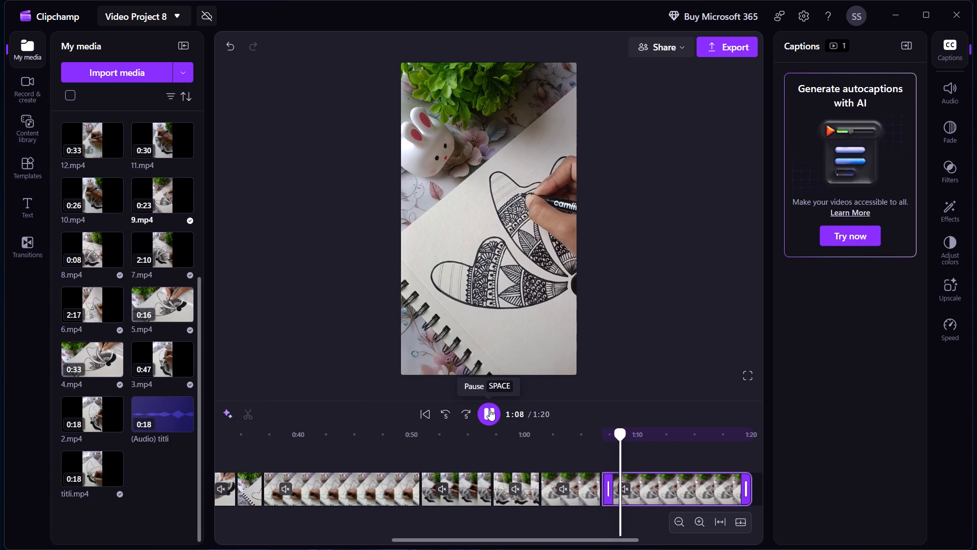
{"action": "left_click", "coordinate": [490, 409]}
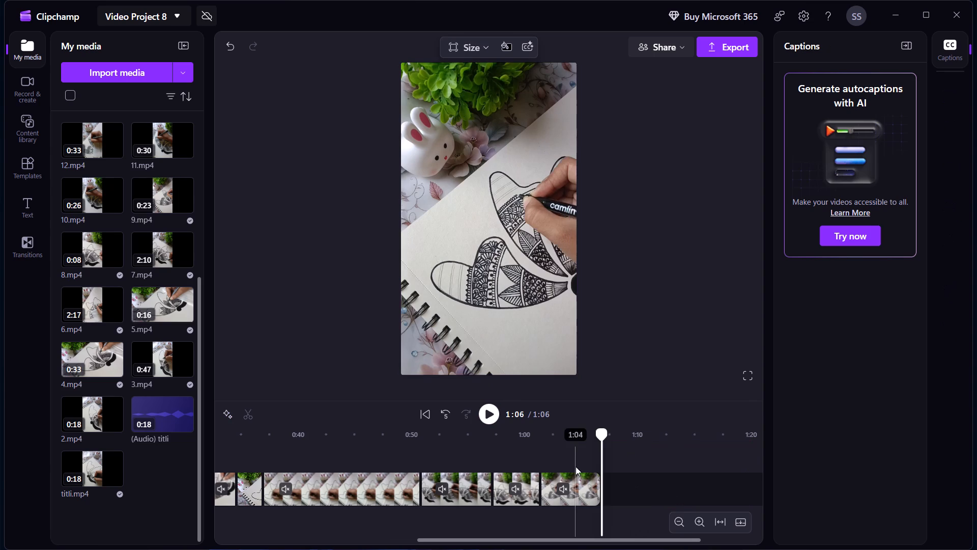
{"action": "left_click", "coordinate": [578, 480]}
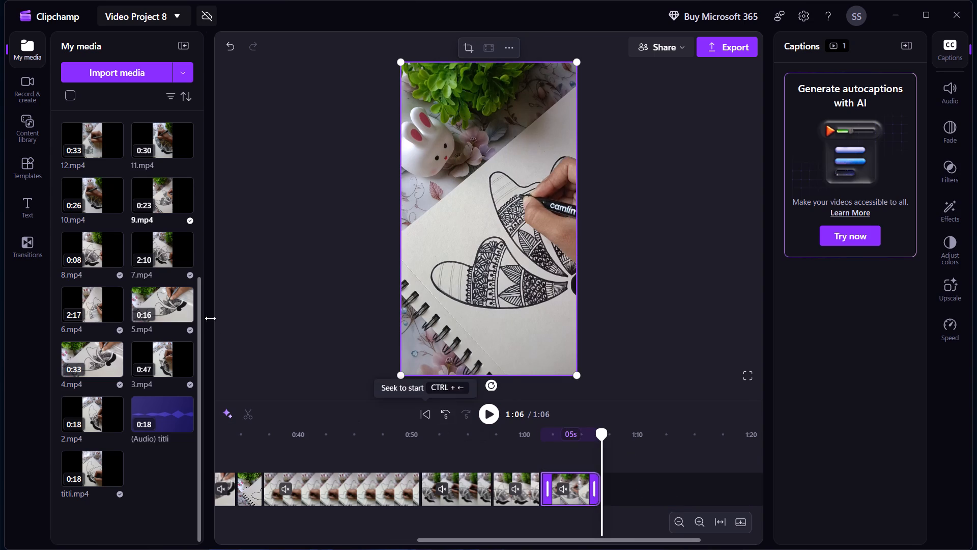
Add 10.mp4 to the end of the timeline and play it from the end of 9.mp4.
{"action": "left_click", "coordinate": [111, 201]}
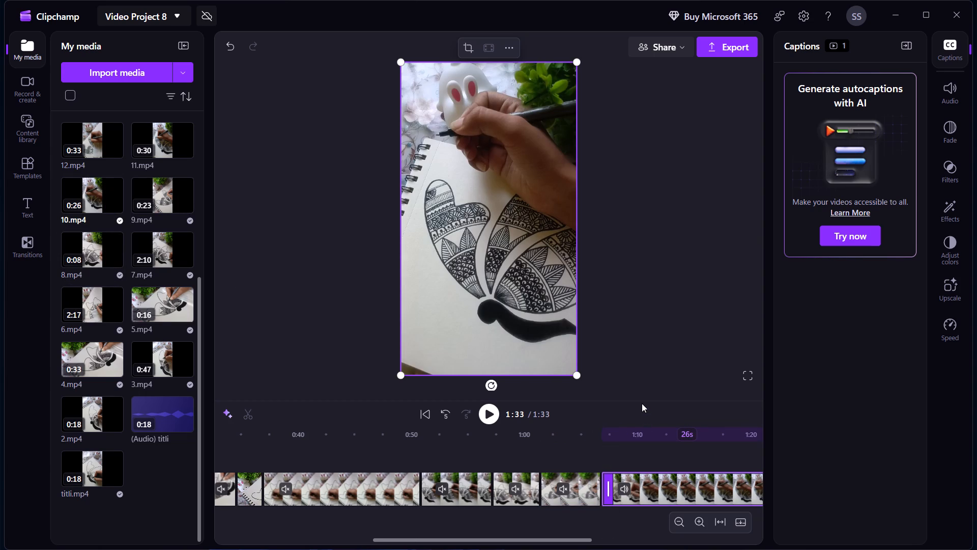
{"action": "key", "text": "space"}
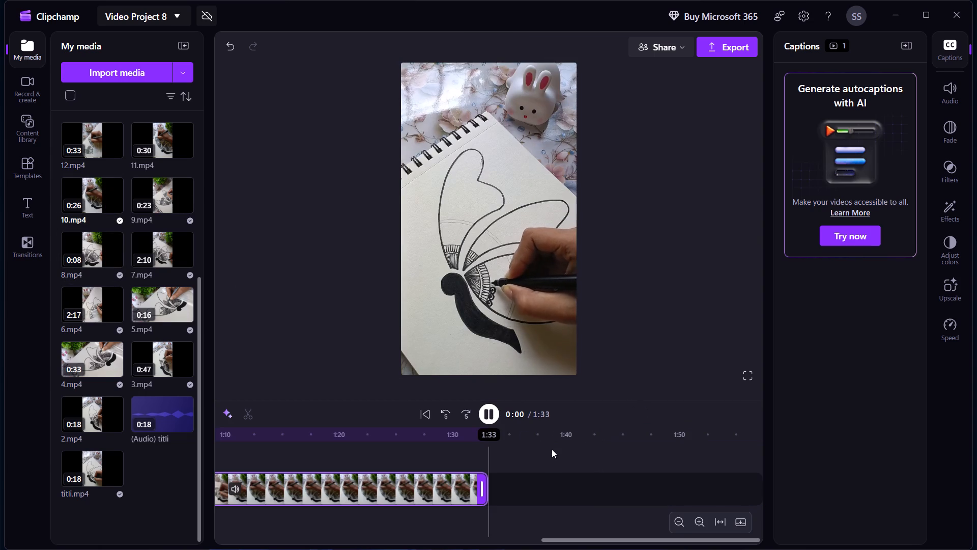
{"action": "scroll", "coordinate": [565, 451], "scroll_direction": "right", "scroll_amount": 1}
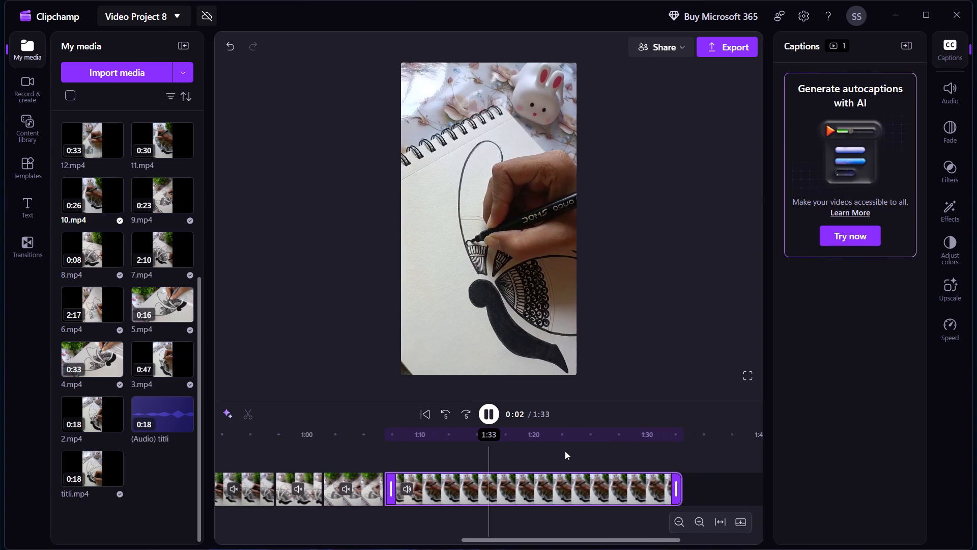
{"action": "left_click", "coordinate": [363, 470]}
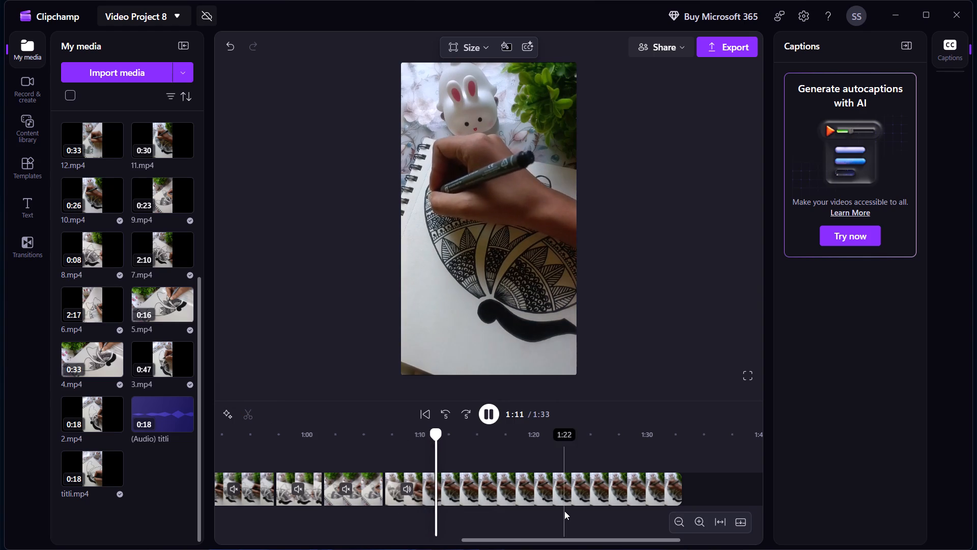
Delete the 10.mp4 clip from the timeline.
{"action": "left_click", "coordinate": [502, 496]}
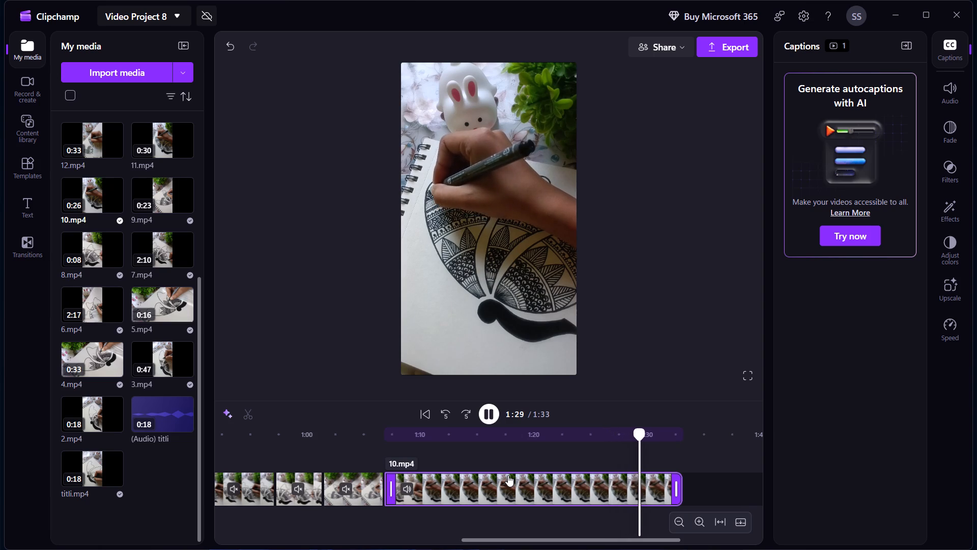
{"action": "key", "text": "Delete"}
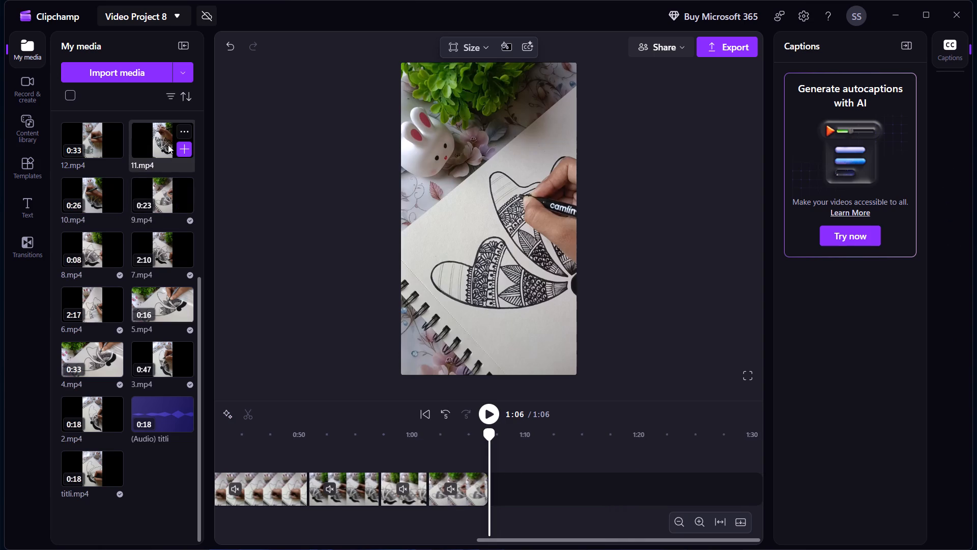
Remove the 10.mp4 asset from the project's media library.
{"action": "left_click", "coordinate": [114, 187]}
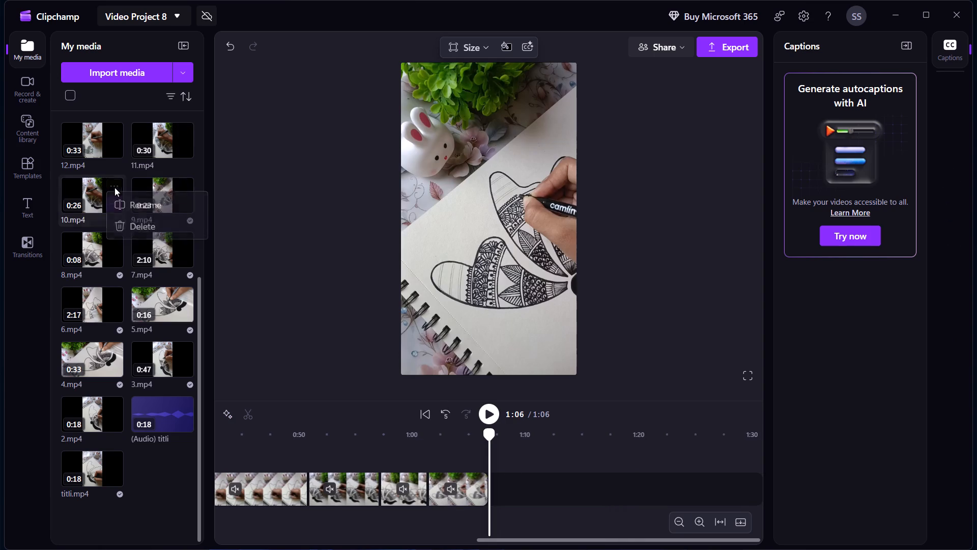
{"action": "left_click", "coordinate": [124, 225]}
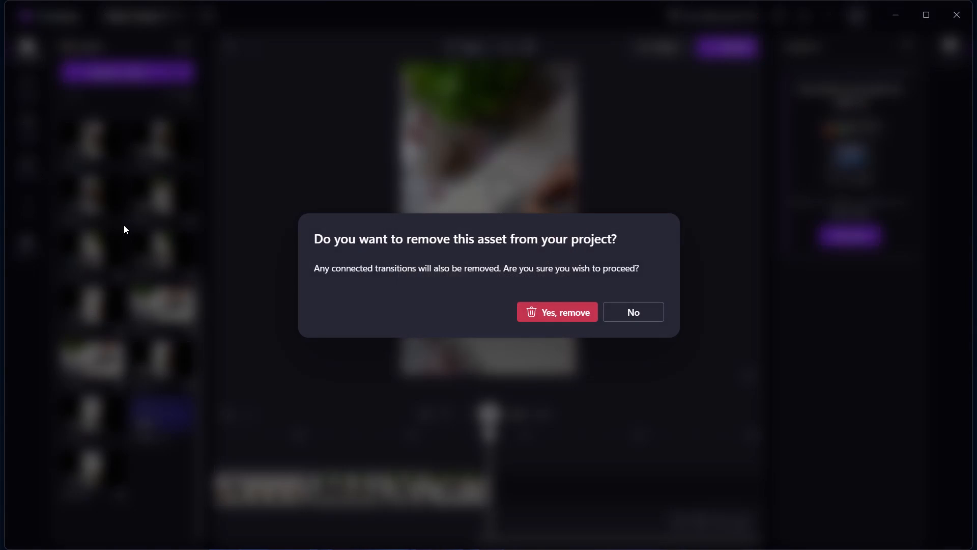
{"action": "left_click", "coordinate": [539, 302]}
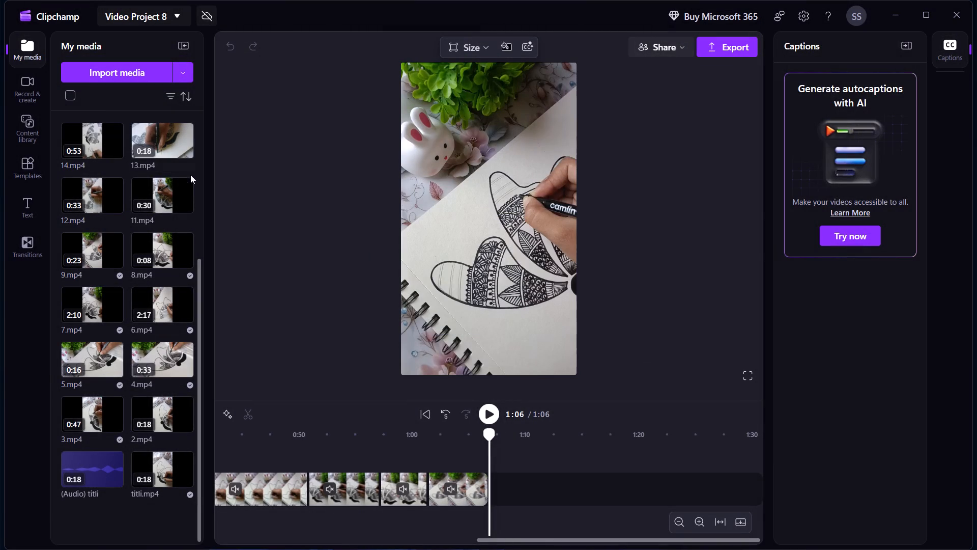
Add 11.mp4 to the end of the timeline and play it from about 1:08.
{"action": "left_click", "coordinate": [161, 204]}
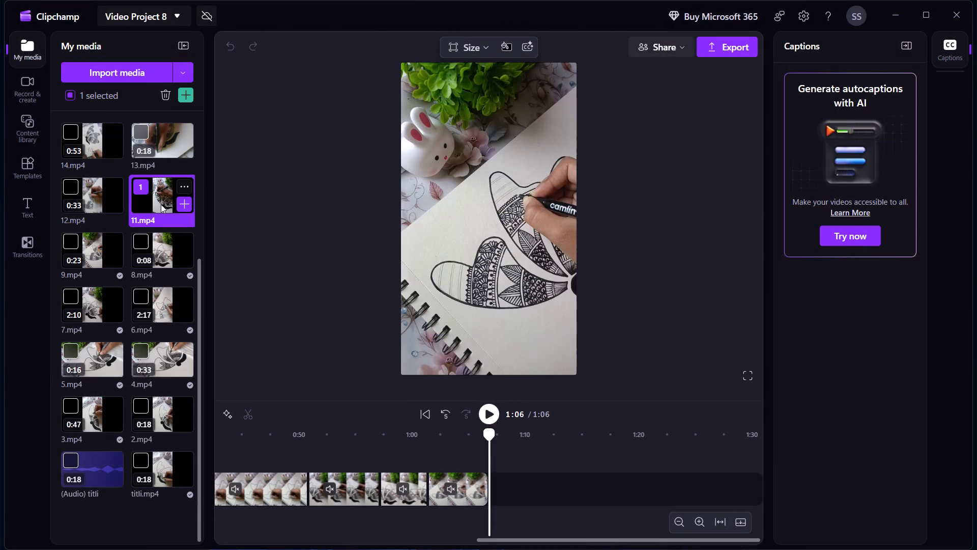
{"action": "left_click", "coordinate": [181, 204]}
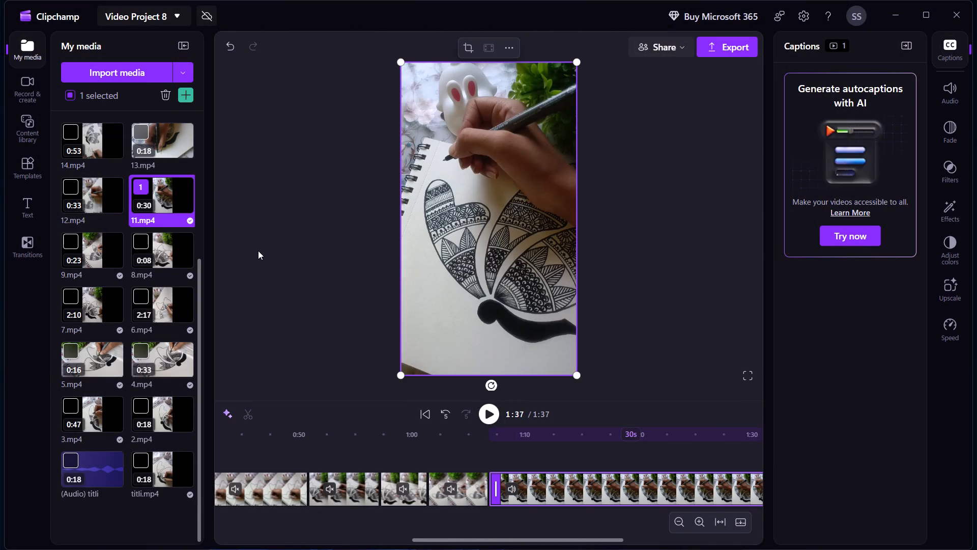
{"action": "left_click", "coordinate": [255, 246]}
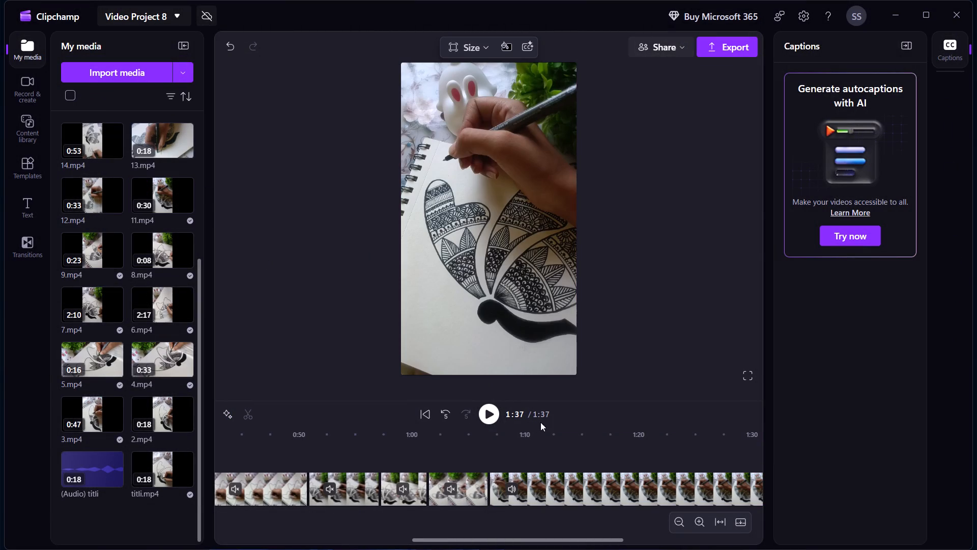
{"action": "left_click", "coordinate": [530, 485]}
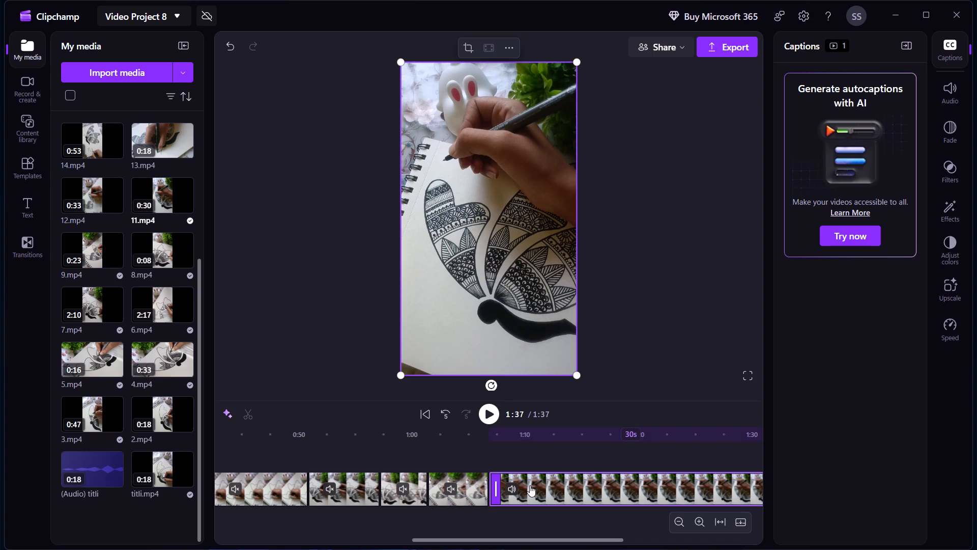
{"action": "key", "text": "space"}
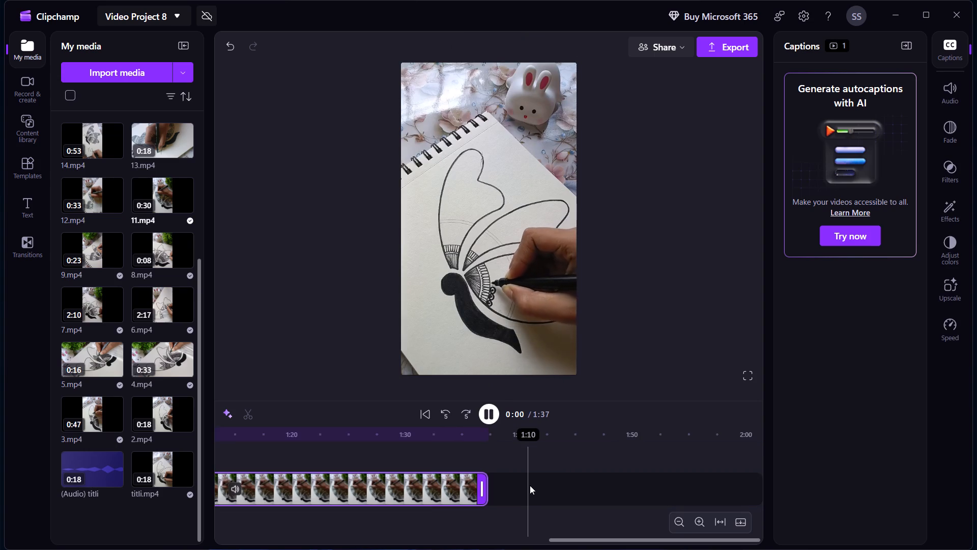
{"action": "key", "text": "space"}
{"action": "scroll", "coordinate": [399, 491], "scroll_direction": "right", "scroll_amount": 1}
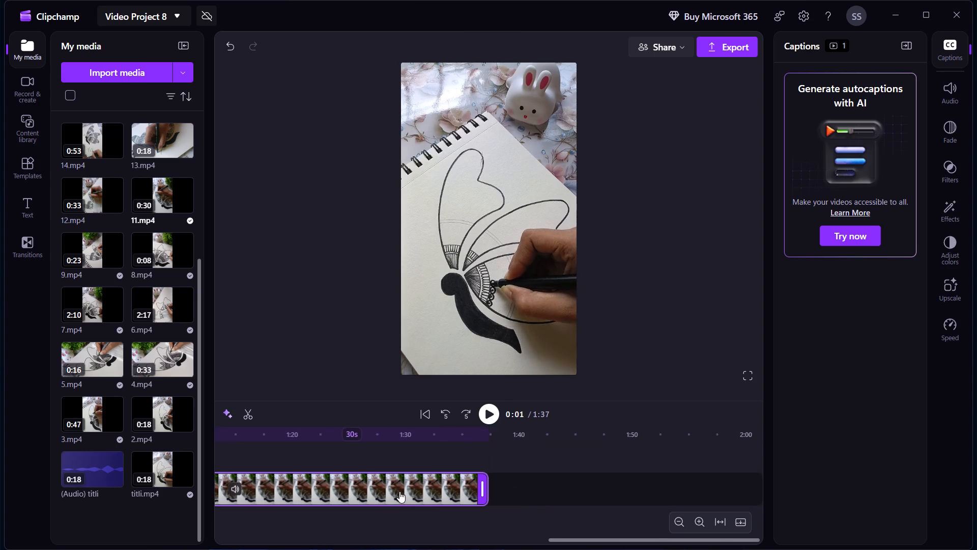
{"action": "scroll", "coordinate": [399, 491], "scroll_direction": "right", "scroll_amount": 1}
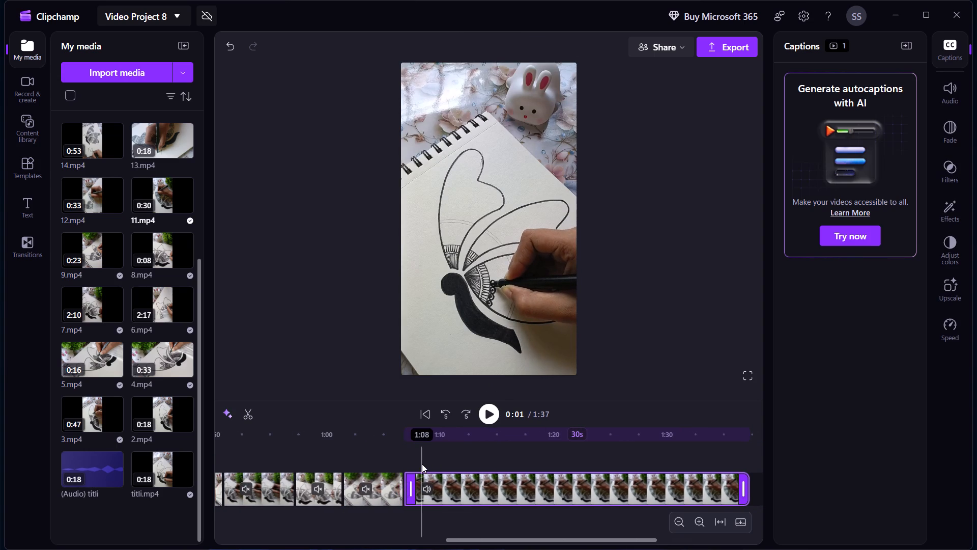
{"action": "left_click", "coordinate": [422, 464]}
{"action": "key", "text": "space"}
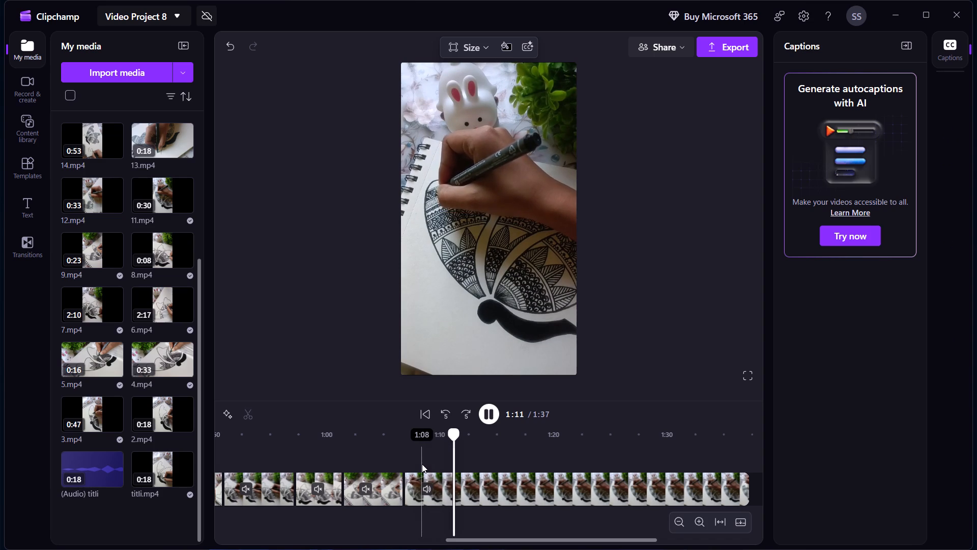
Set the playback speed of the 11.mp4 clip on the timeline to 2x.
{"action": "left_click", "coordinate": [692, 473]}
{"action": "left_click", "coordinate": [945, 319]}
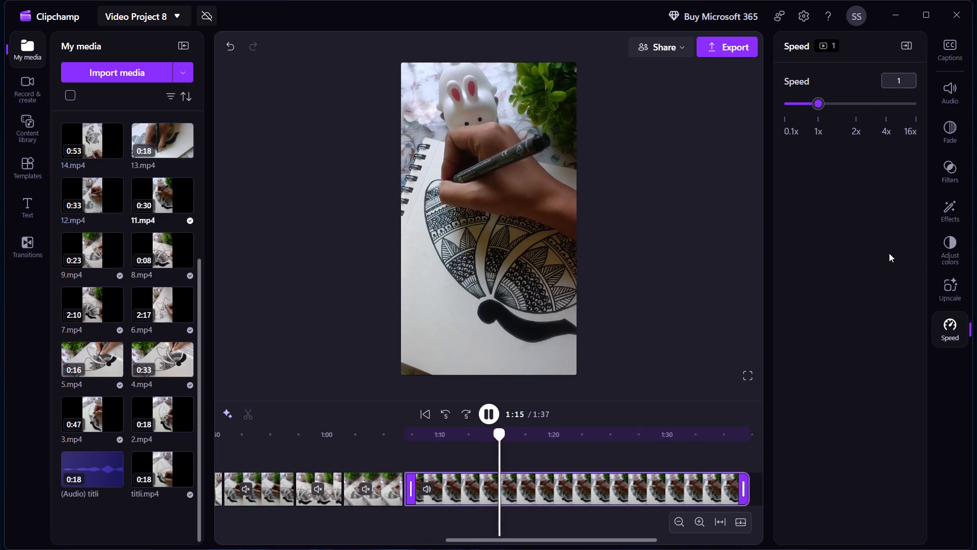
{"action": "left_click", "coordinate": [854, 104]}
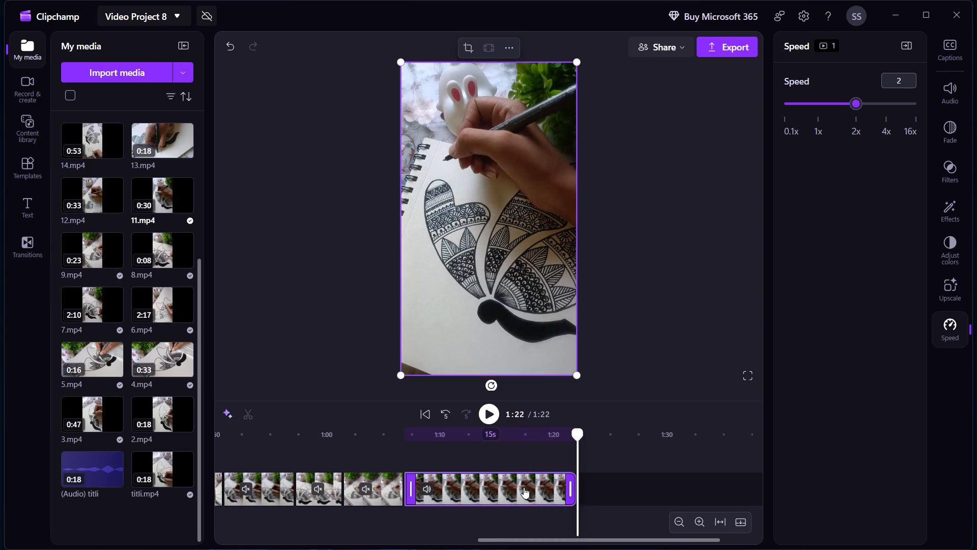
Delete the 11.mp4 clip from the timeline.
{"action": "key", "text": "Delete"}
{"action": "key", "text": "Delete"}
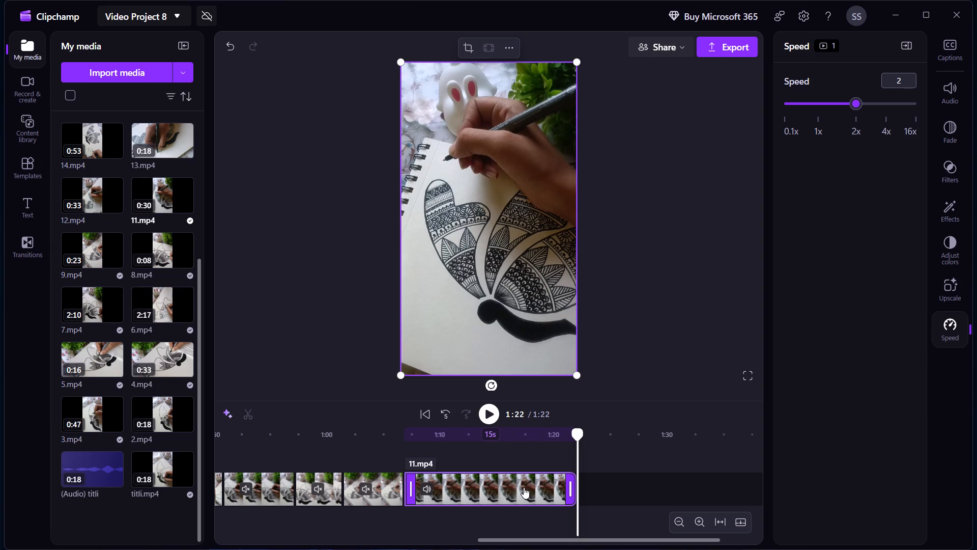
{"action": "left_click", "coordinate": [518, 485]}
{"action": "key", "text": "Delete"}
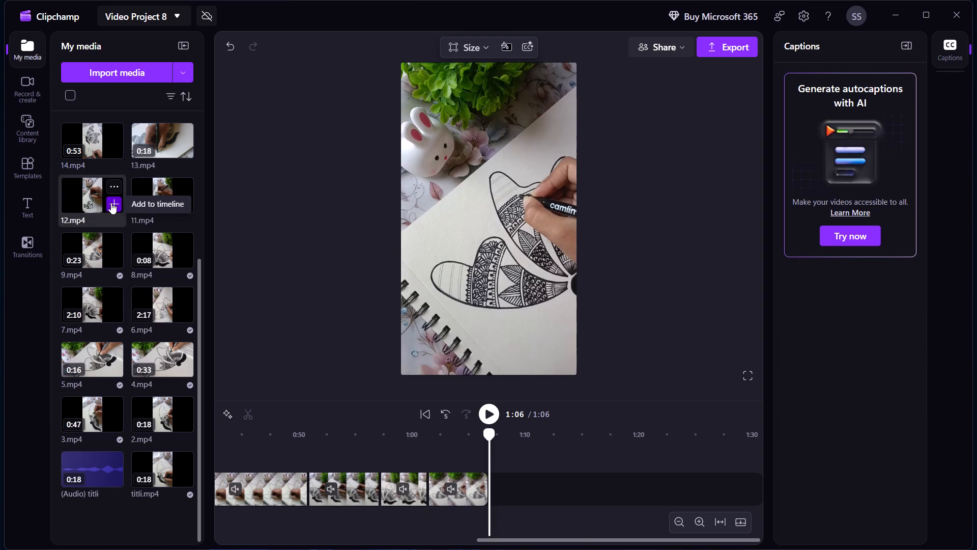
Add 12.mp4 to the end of the timeline and play it from about 1:07.
{"action": "left_click", "coordinate": [111, 203]}
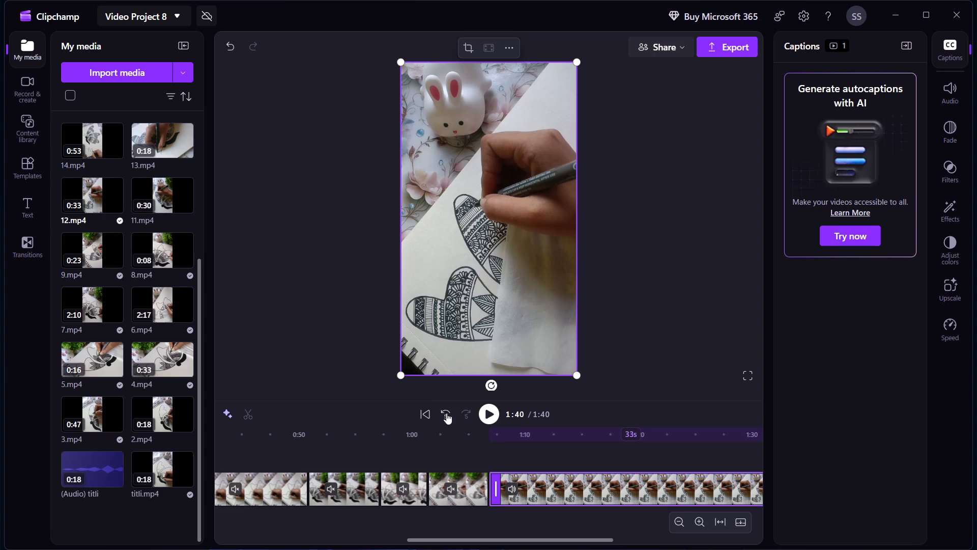
{"action": "left_click", "coordinate": [498, 437]}
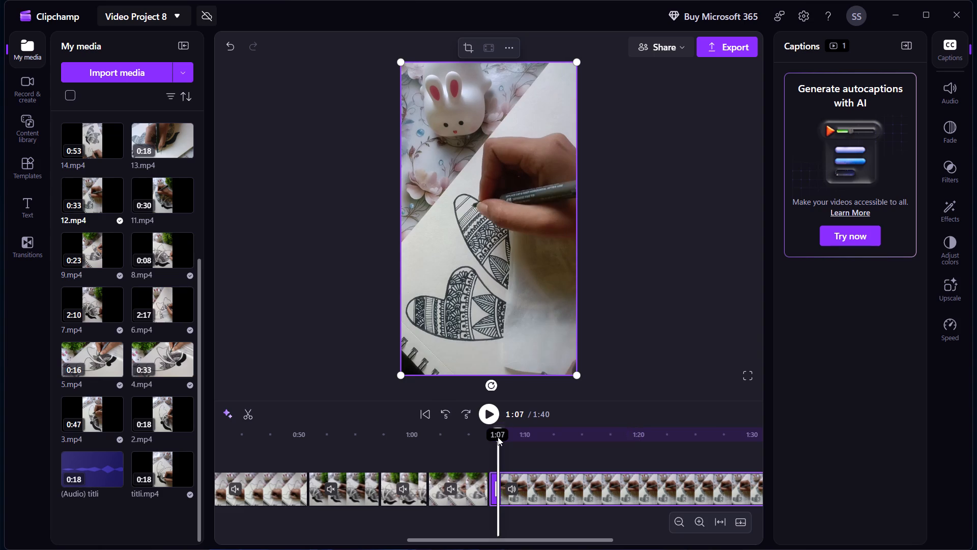
{"action": "key", "text": "space"}
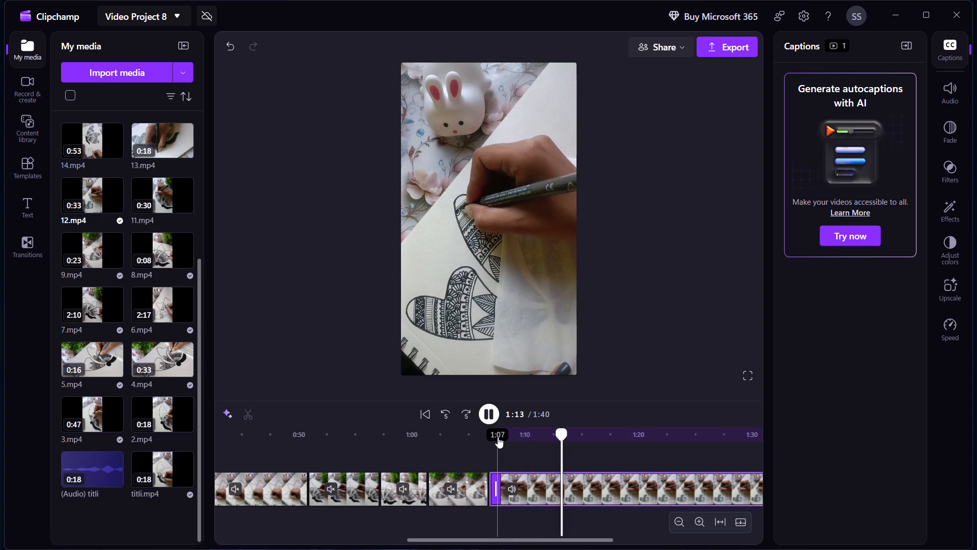
Mute the 12.mp4 clip on the timeline and set its playback speed to 2x.
{"action": "left_click", "coordinate": [512, 489]}
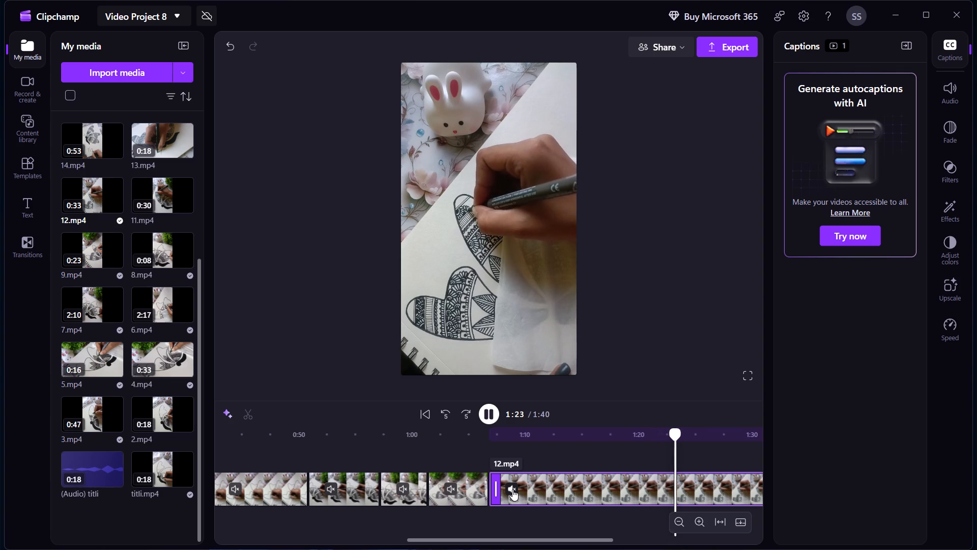
{"action": "left_click", "coordinate": [931, 327]}
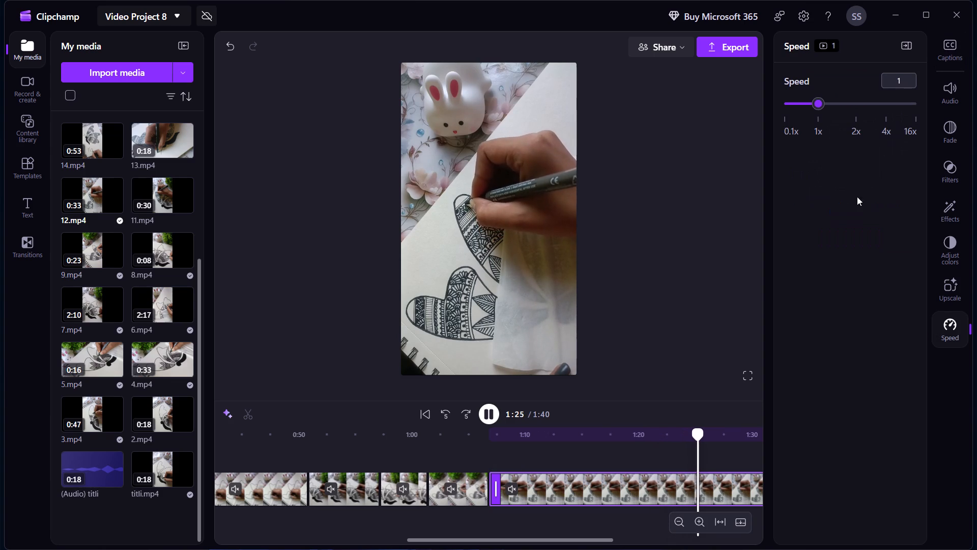
{"action": "left_click", "coordinate": [856, 101]}
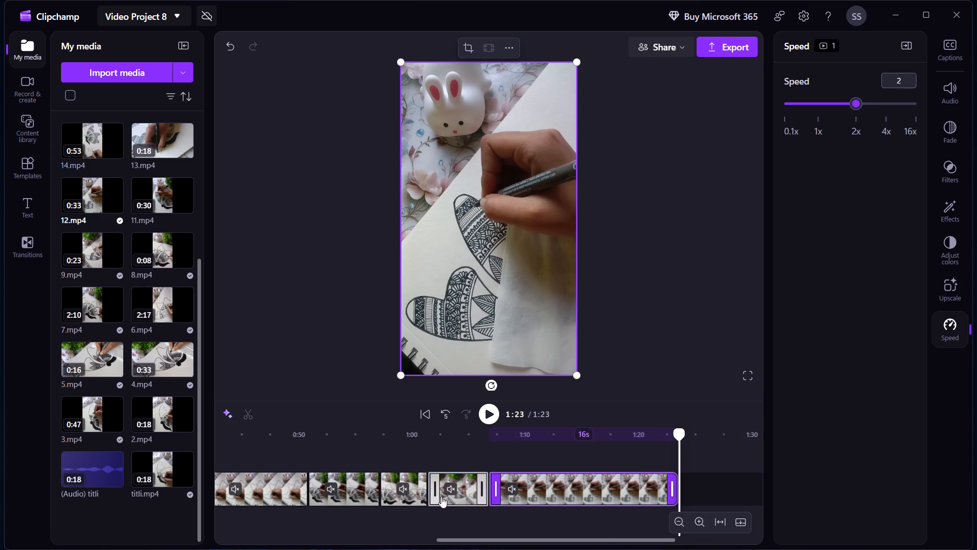
Play the 12.mp4 clip from about 1:07, split it at about 1:20 and delete the part after the split.
{"action": "left_click", "coordinate": [495, 456]}
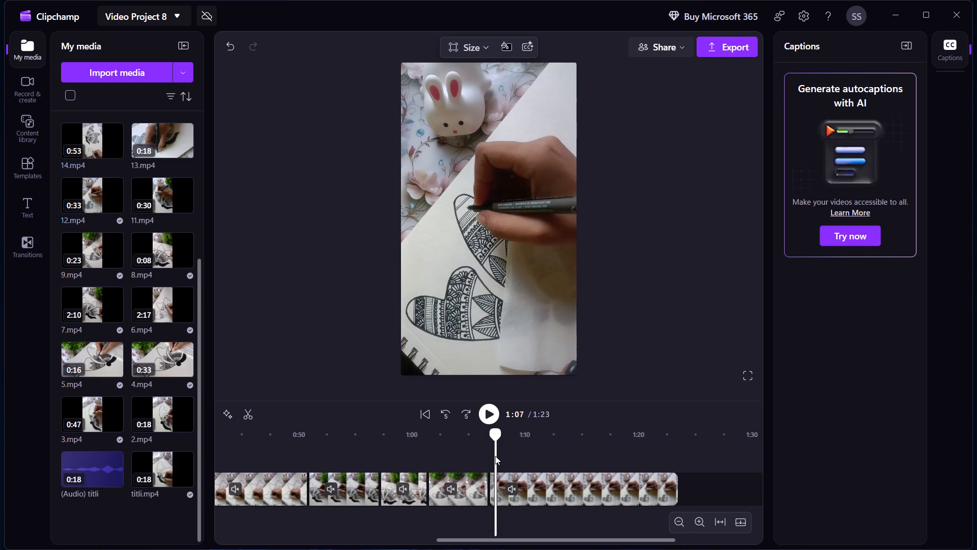
{"action": "key", "text": "space"}
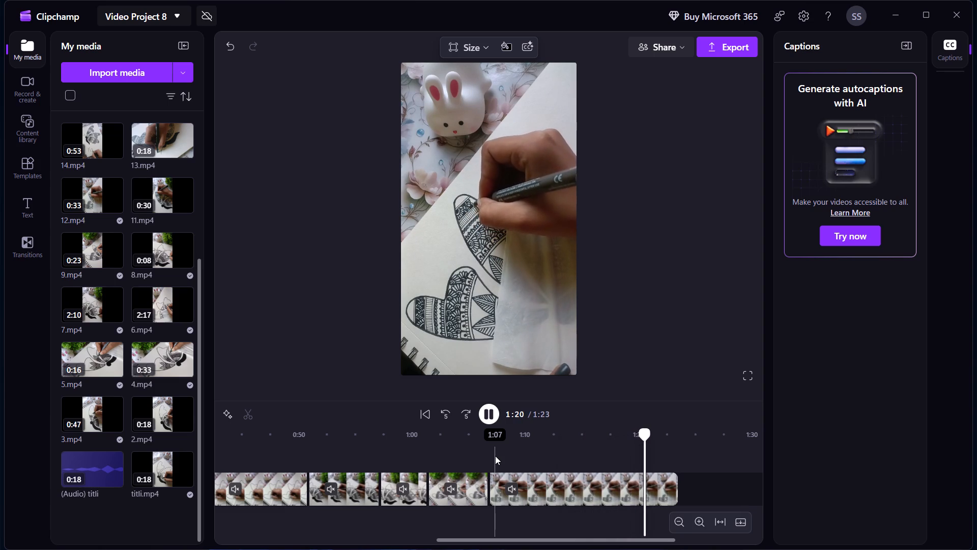
{"action": "key", "text": "space"}
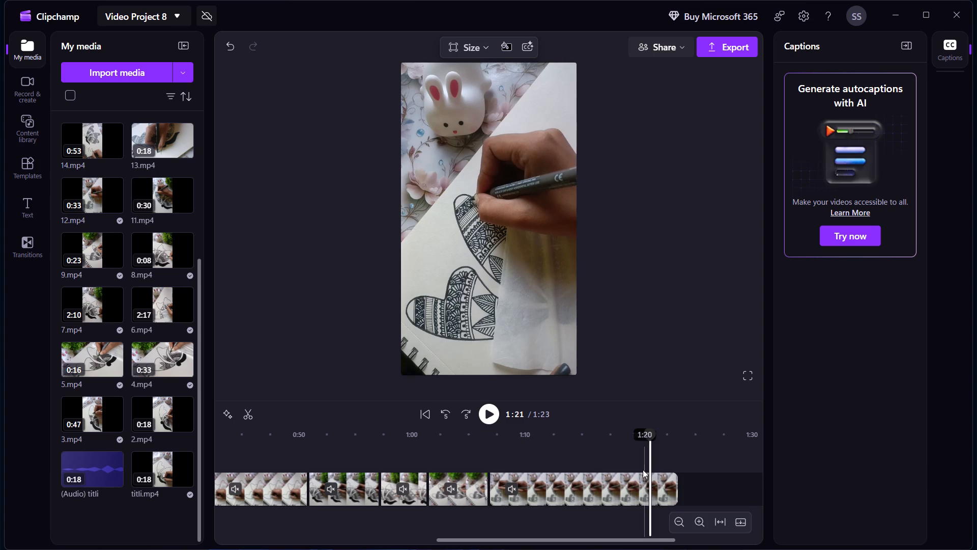
{"action": "left_click", "coordinate": [640, 469]}
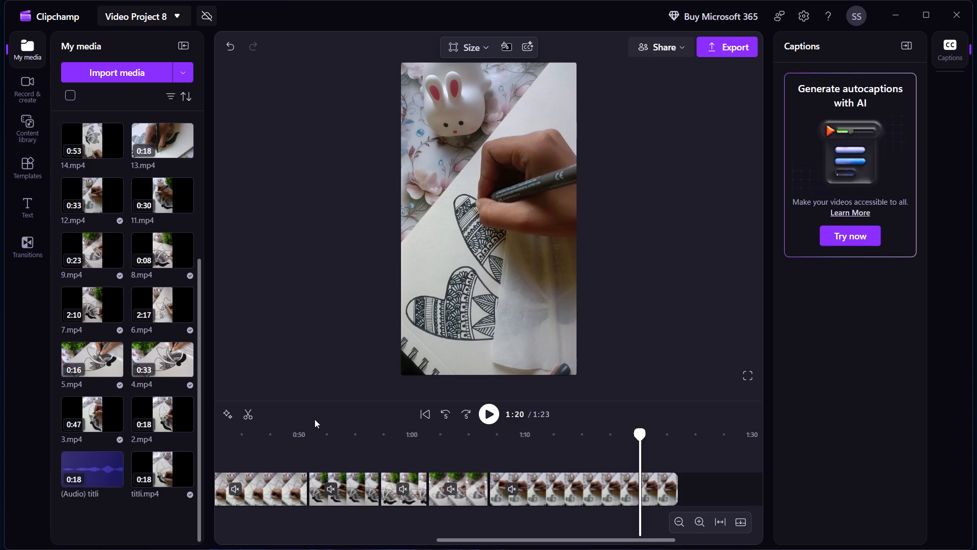
{"action": "left_click", "coordinate": [246, 410]}
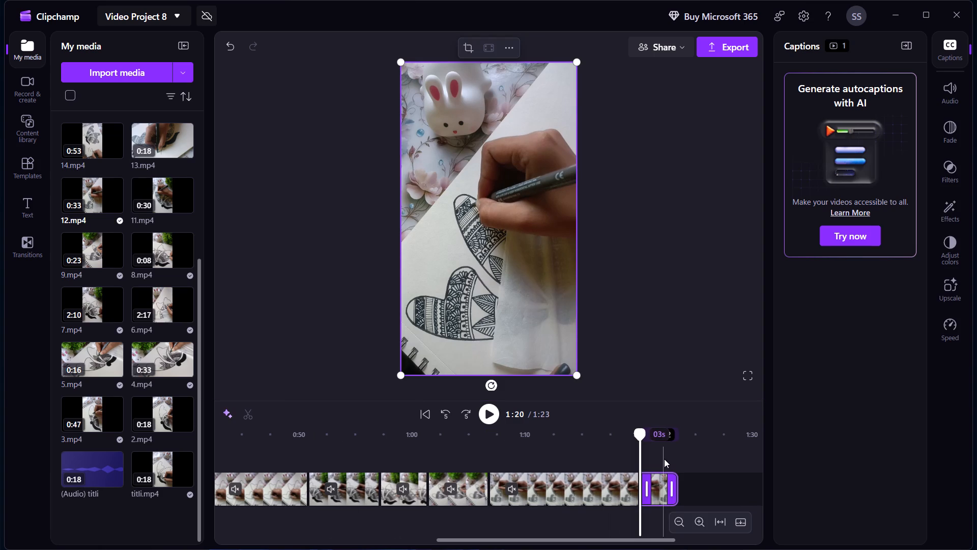
{"action": "key", "text": "Delete"}
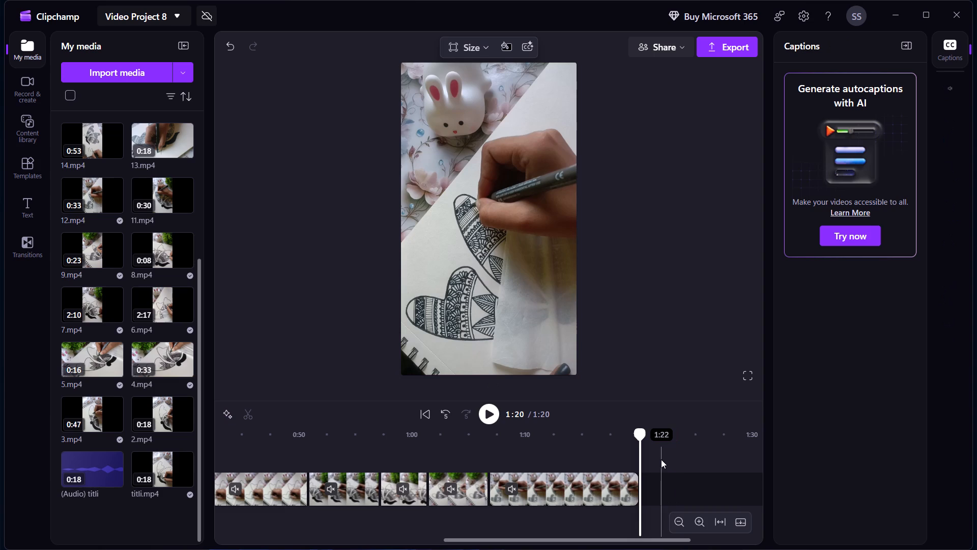
Select the trimmed 12.mp4 clip at the end of the timeline.
{"action": "left_click", "coordinate": [579, 486]}
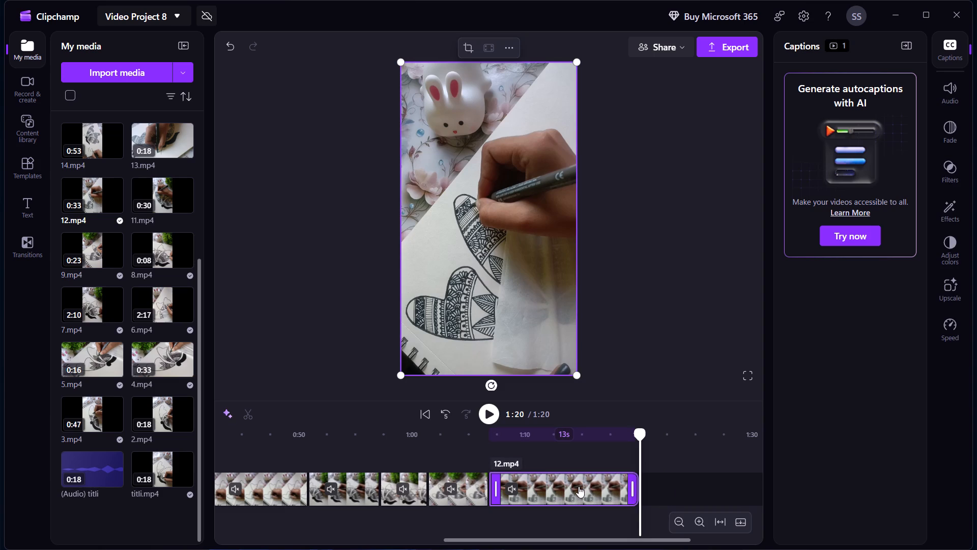
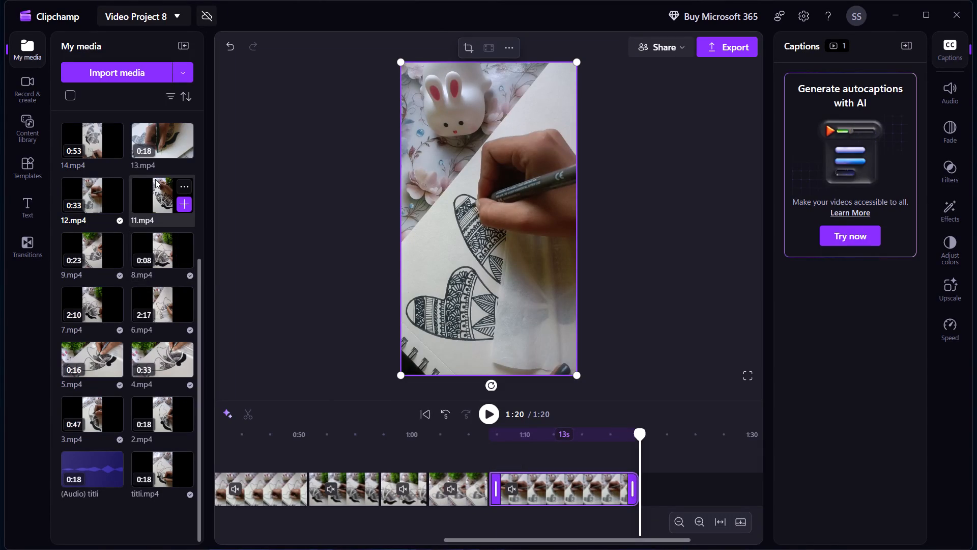
Add 13.mp4 to the end of the timeline, rotate it a quarter turn to portrait and make it fill the frame.
{"action": "left_click", "coordinate": [183, 148]}
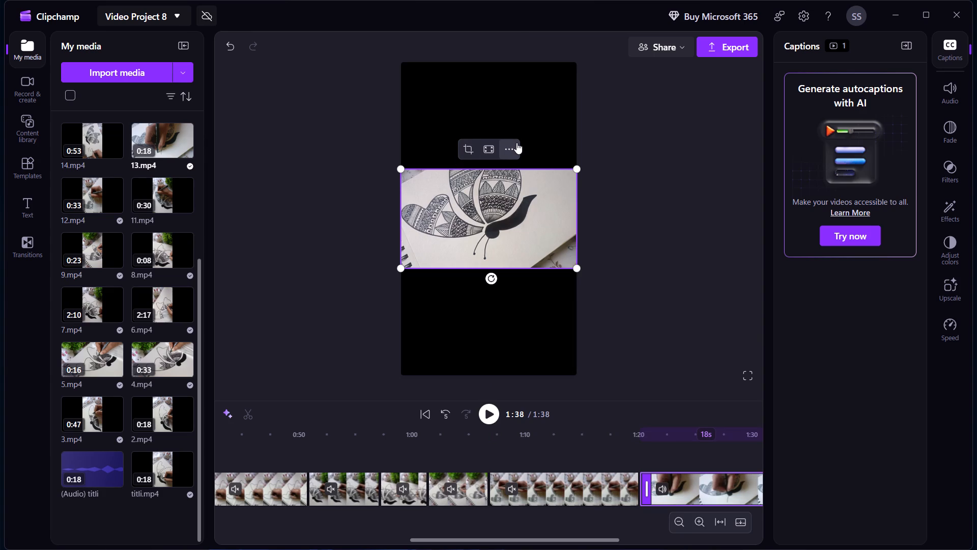
{"action": "left_click", "coordinate": [516, 143]}
{"action": "left_click", "coordinate": [520, 189]}
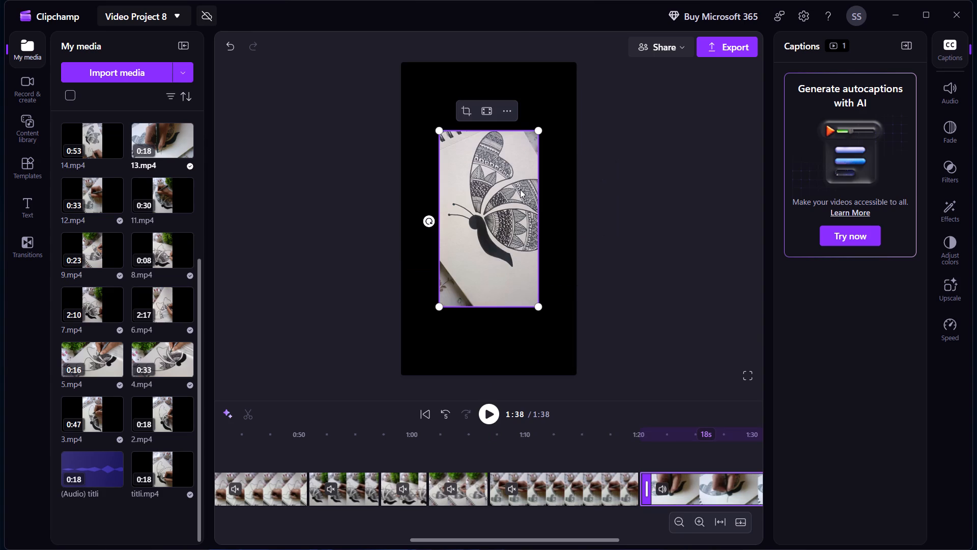
{"action": "left_click", "coordinate": [489, 113]}
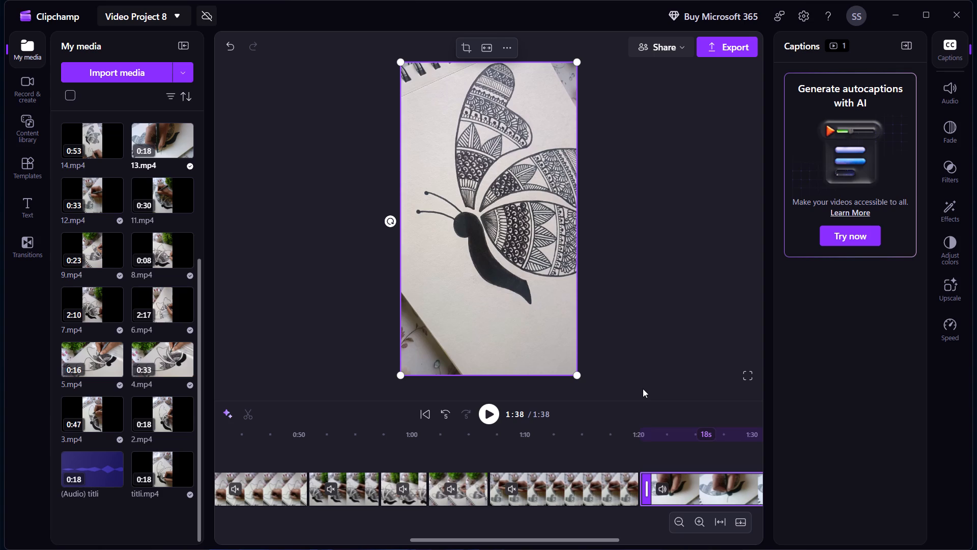
Play 13.mp4 from about 1:20, split it at about 1:23, then delete the part before the split and its gap.
{"action": "key", "text": "space"}
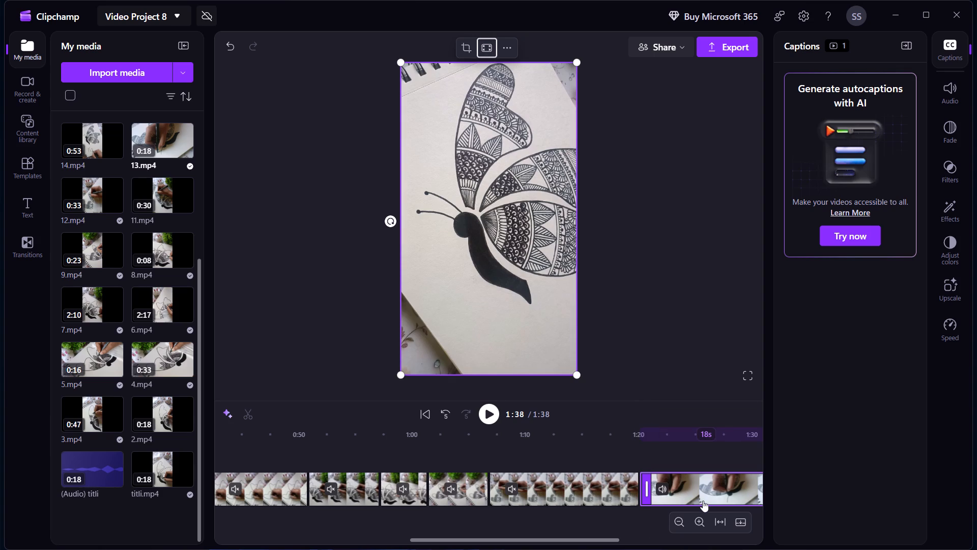
{"action": "left_click", "coordinate": [716, 521]}
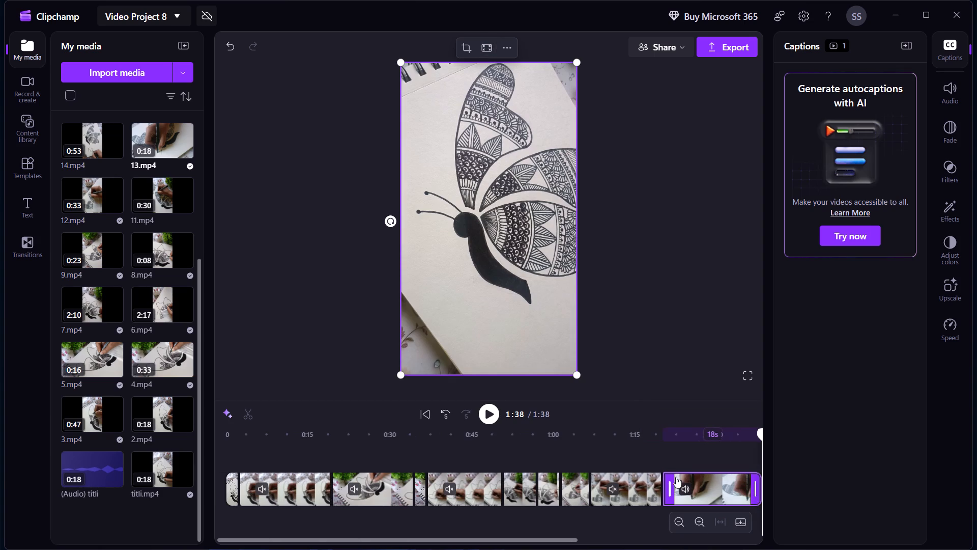
{"action": "left_click", "coordinate": [664, 461]}
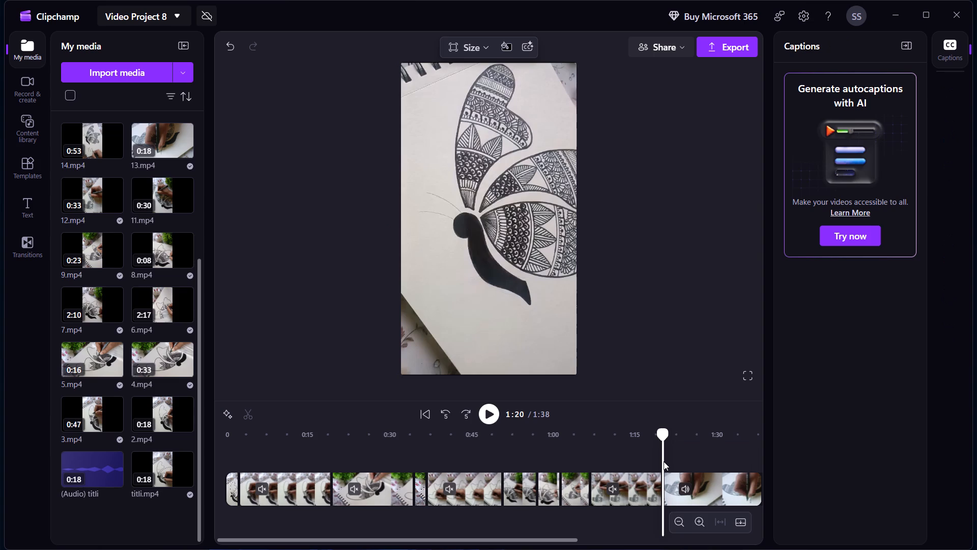
{"action": "key", "text": "space"}
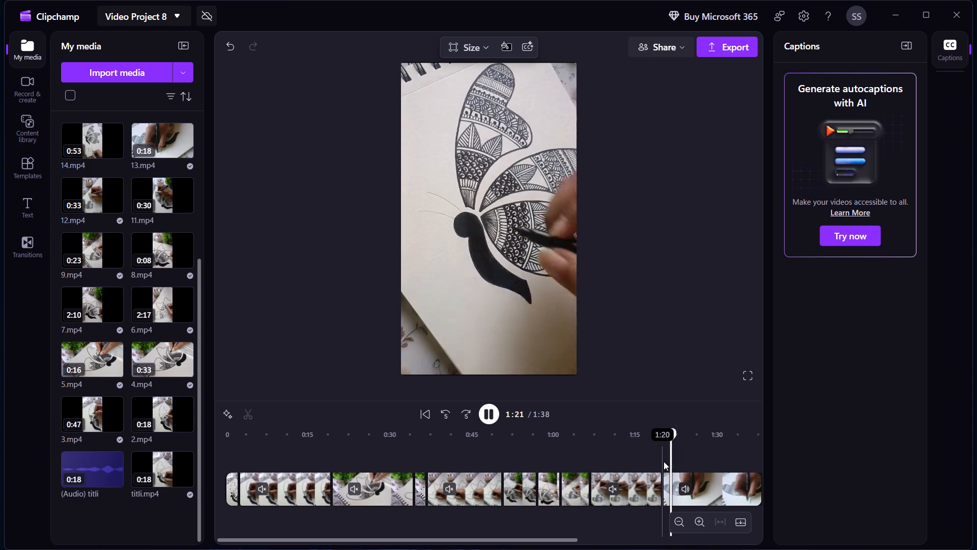
{"action": "key", "text": "space"}
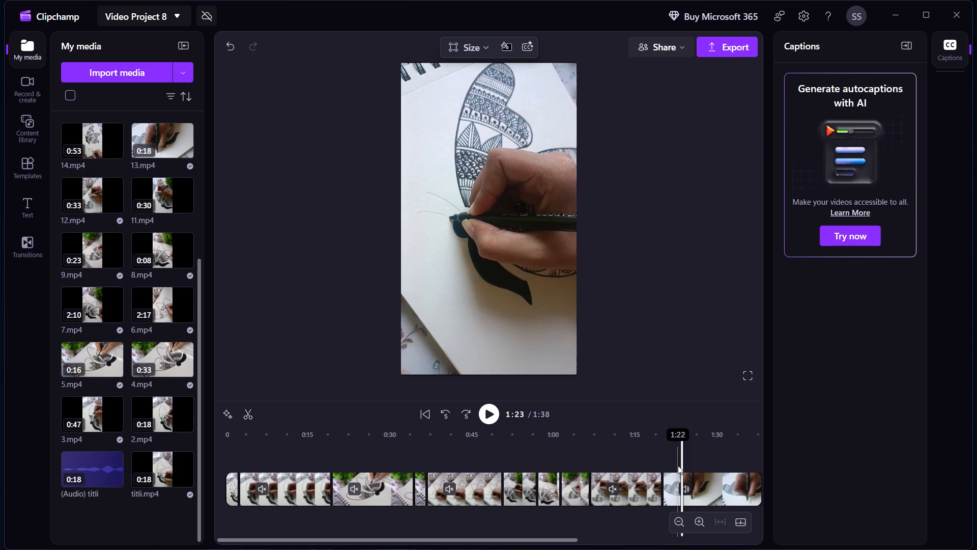
{"action": "key", "text": "Left"}
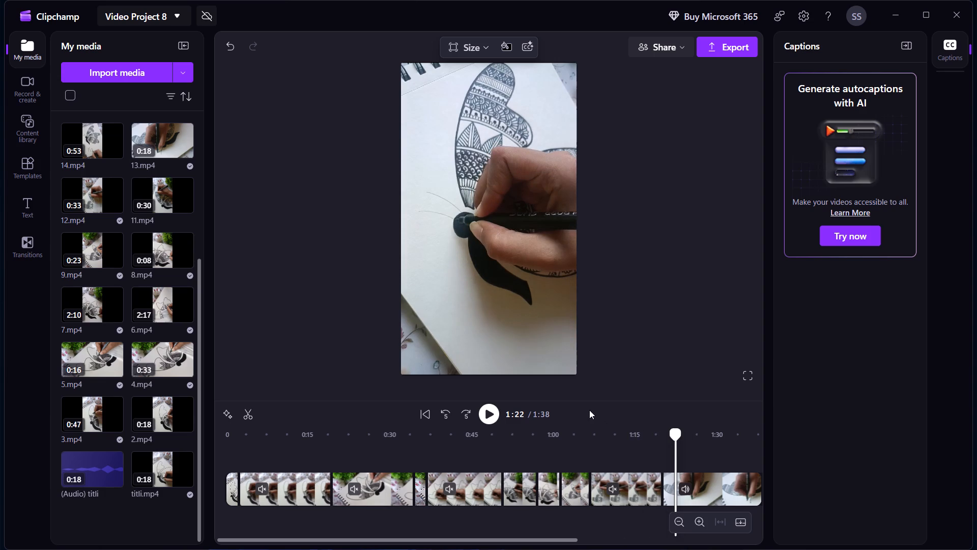
{"action": "key", "text": "space"}
{"action": "key", "text": "space"}
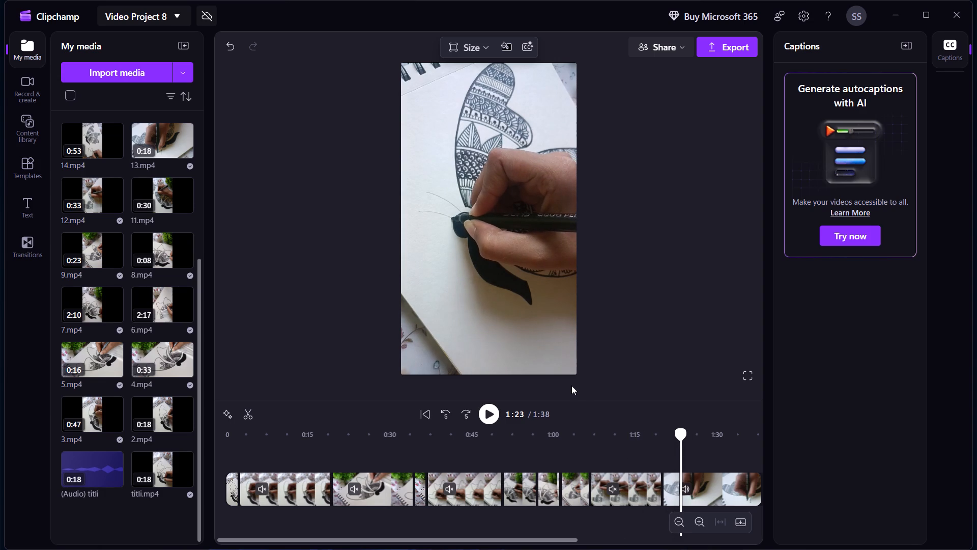
{"action": "left_click", "coordinate": [249, 417]}
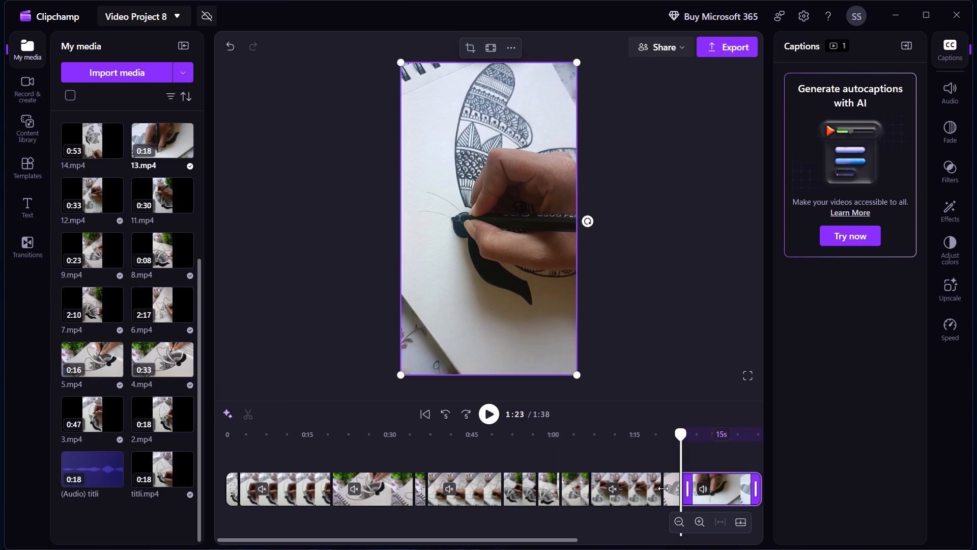
{"action": "left_click", "coordinate": [670, 487]}
{"action": "key", "text": "Delete"}
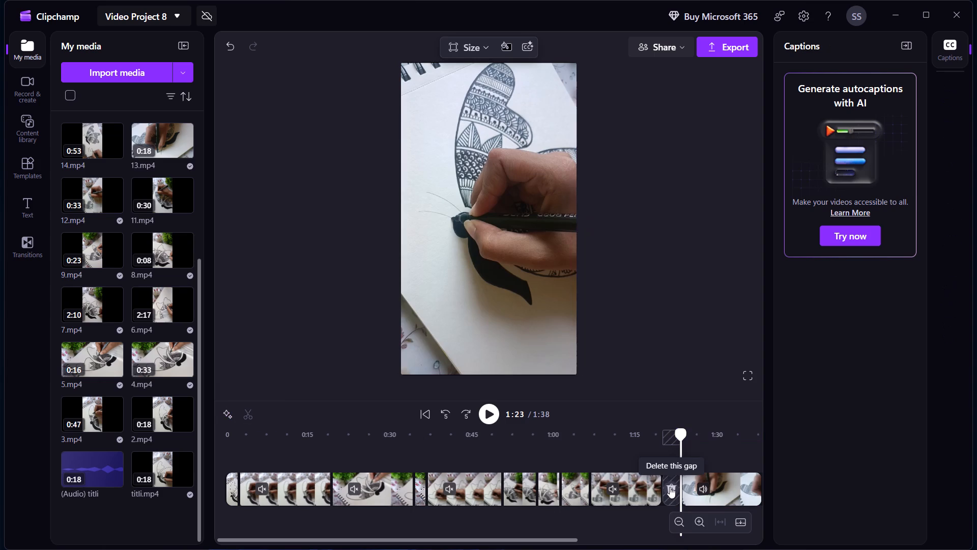
{"action": "left_click", "coordinate": [670, 487]}
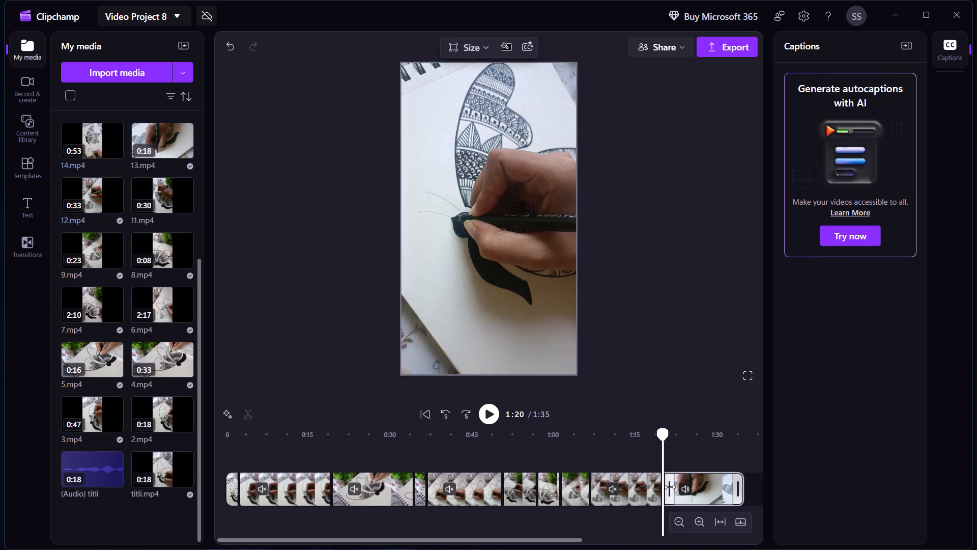
Play the rest of 13.mp4 and trim its end back to about 1:31 on the timeline.
{"action": "key", "text": "space"}
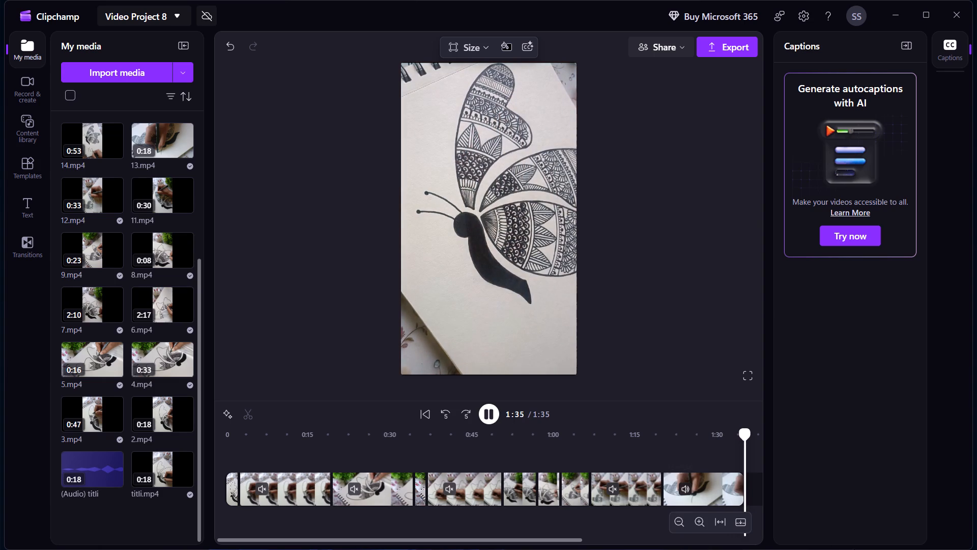
{"action": "left_click", "coordinate": [733, 484]}
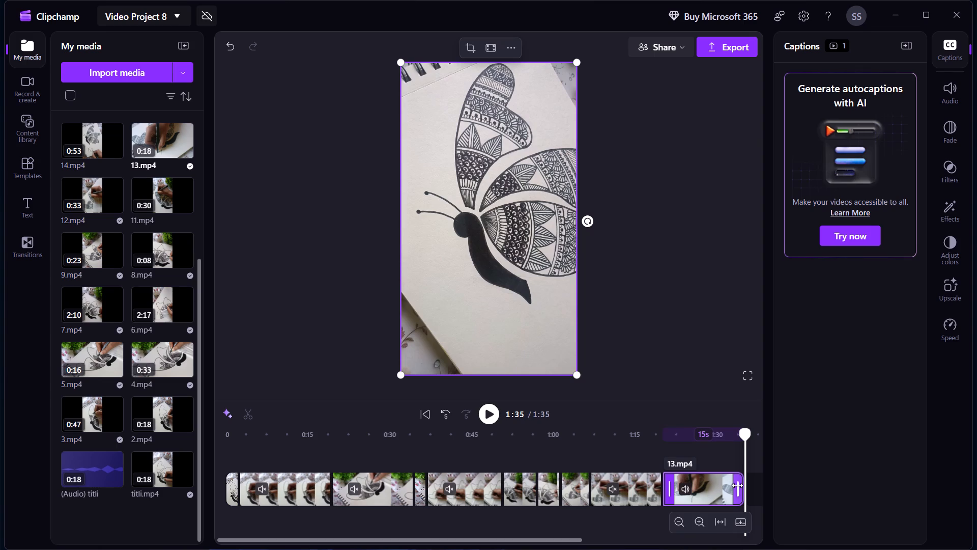
{"action": "left_click_drag", "start_coordinate": [738, 486], "coordinate": [731, 488]}
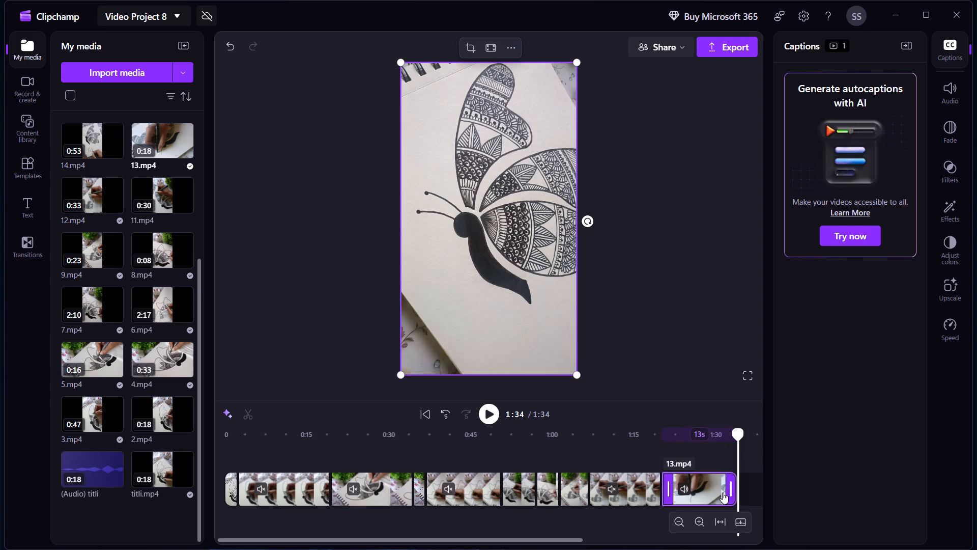
{"action": "left_click_drag", "start_coordinate": [730, 488], "coordinate": [712, 492]}
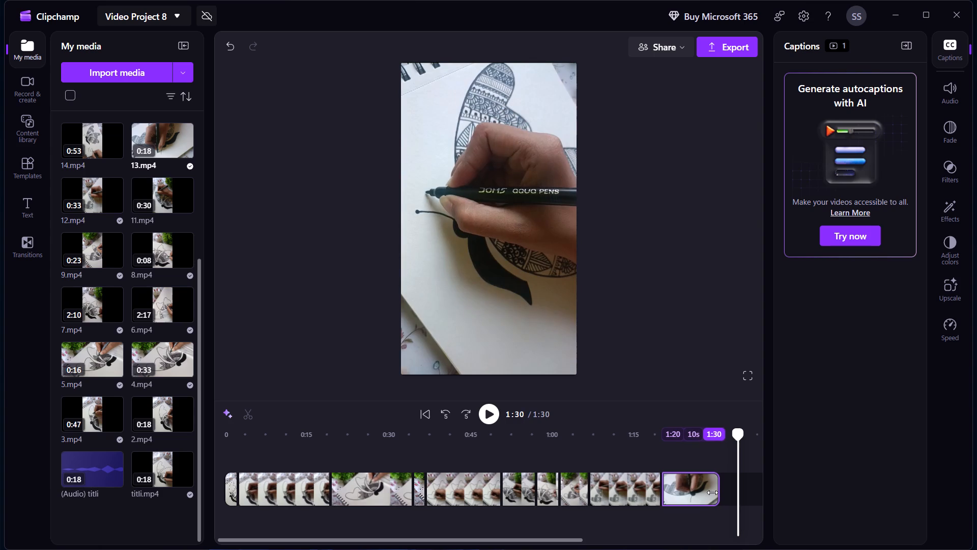
{"action": "left_click_drag", "start_coordinate": [712, 492], "coordinate": [717, 493]}
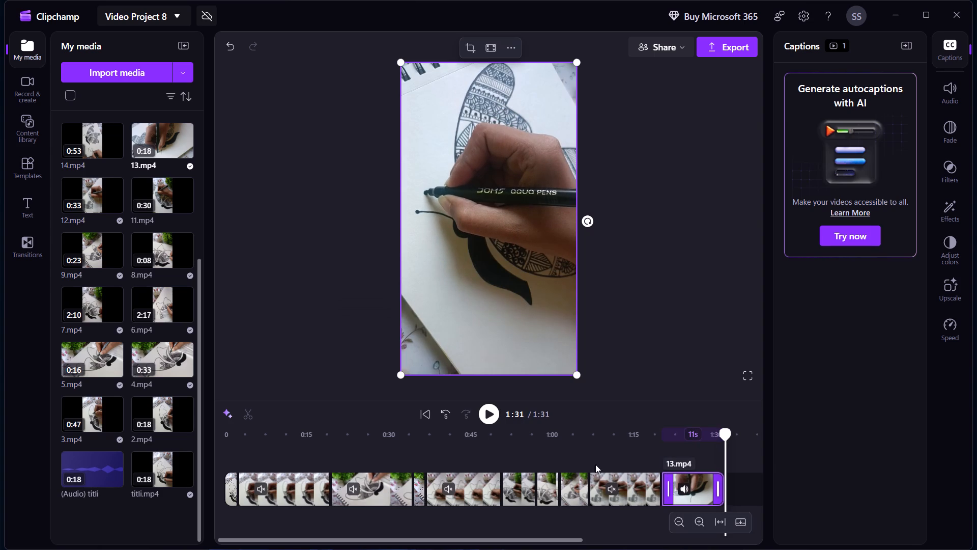
Add 14.mp4 from the media library to the end of the timeline.
{"action": "scroll", "coordinate": [170, 227], "scroll_direction": "up", "scroll_amount": 3}
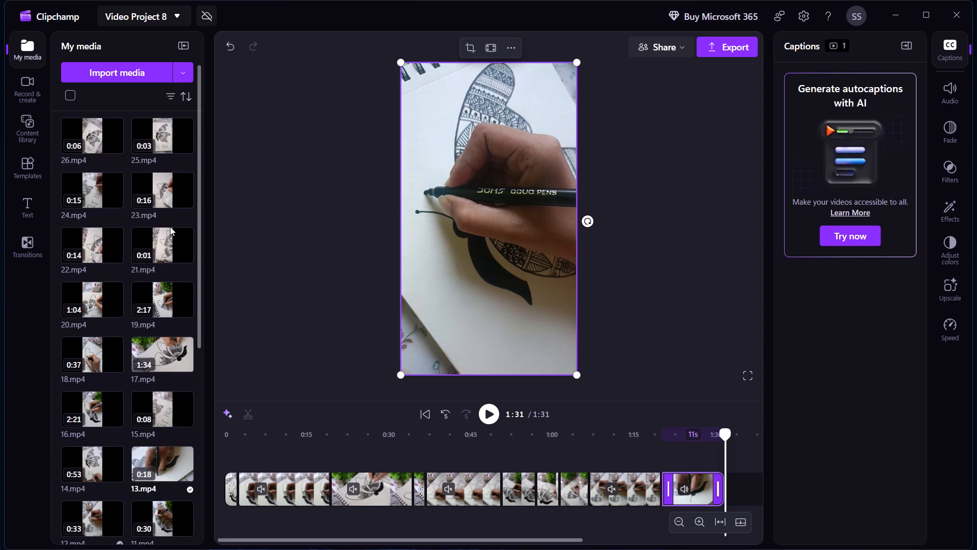
{"action": "scroll", "coordinate": [170, 227], "scroll_direction": "up", "scroll_amount": 2}
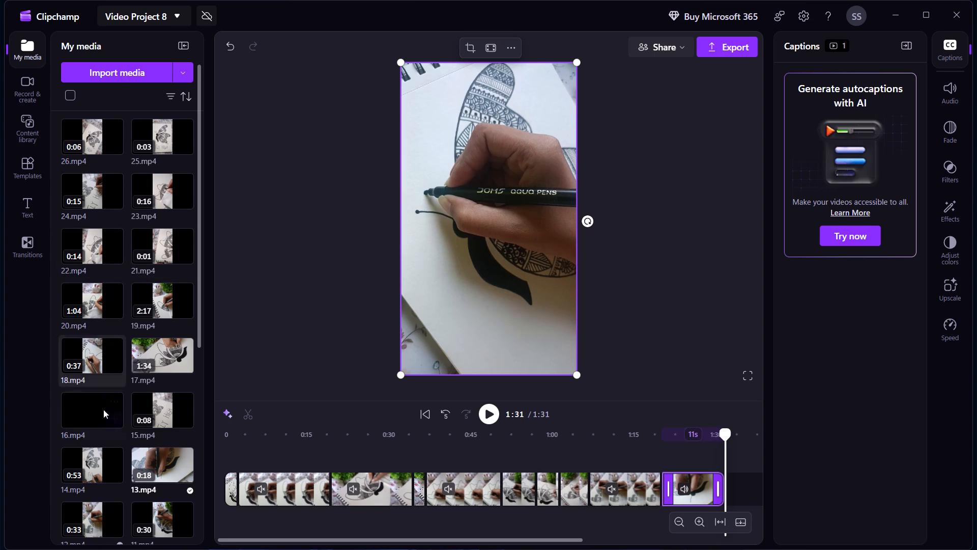
{"action": "left_click", "coordinate": [107, 468]}
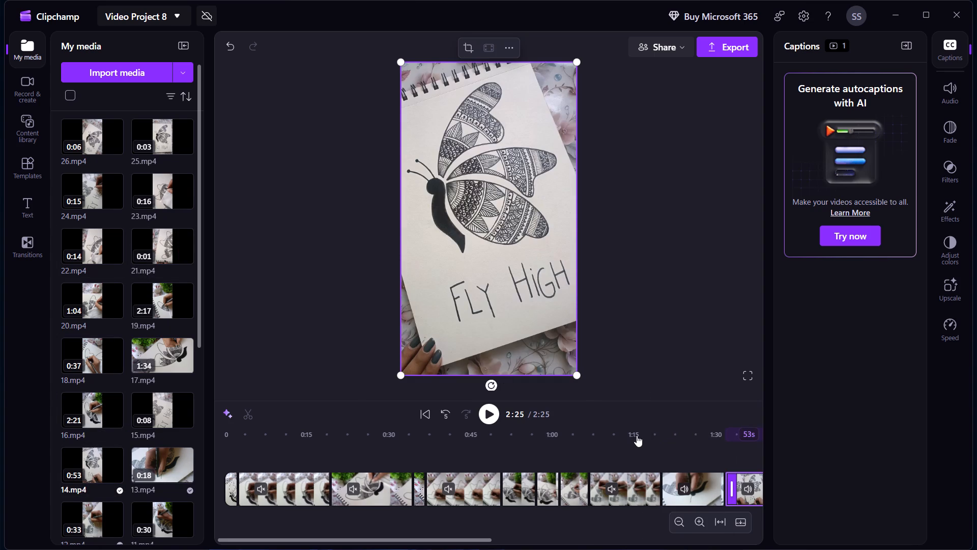
Play 14.mp4 from about 1:32, split it at about 1:41, then delete the part before the split and its gap.
{"action": "scroll", "coordinate": [616, 454], "scroll_direction": "left", "scroll_amount": 3}
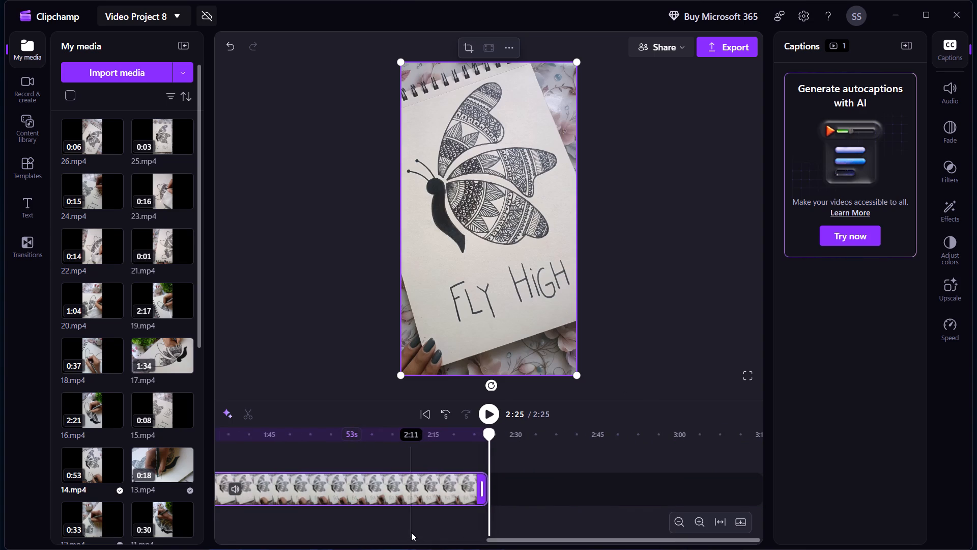
{"action": "scroll", "coordinate": [411, 532], "scroll_direction": "right", "scroll_amount": 1}
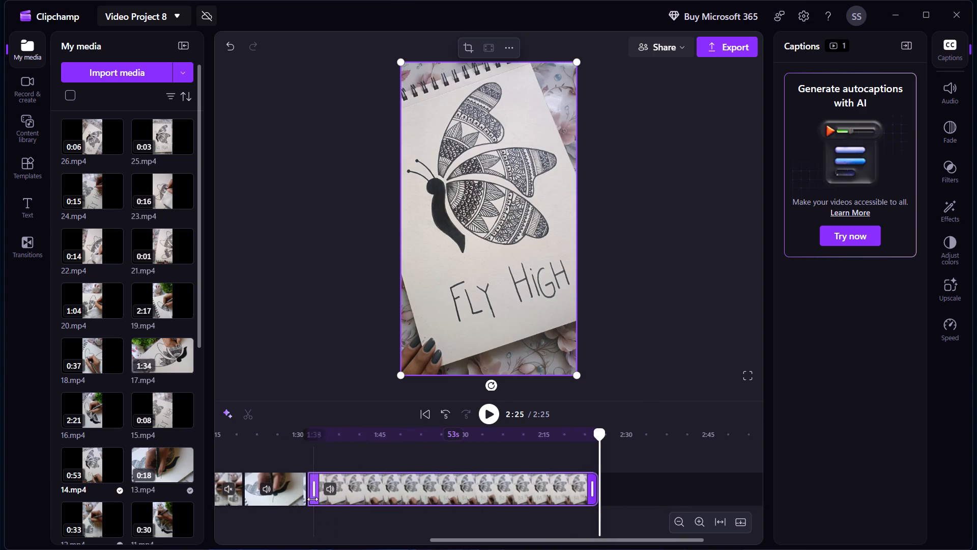
{"action": "left_click", "coordinate": [313, 450]}
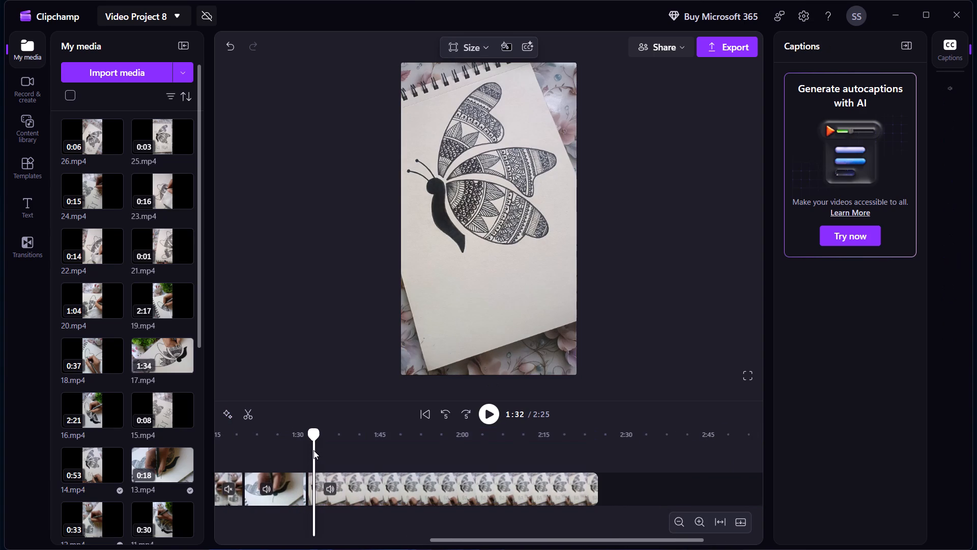
{"action": "key", "text": "space"}
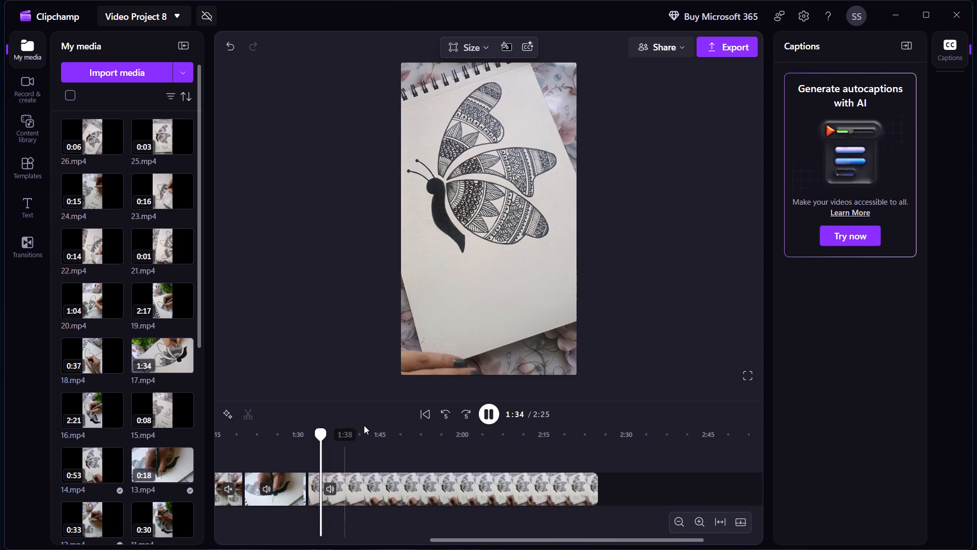
{"action": "left_click", "coordinate": [373, 479]}
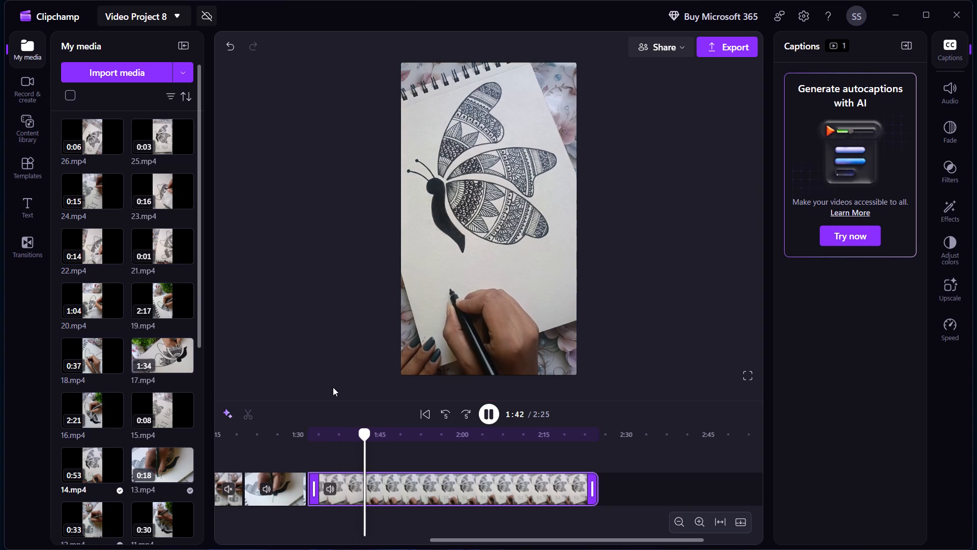
{"action": "key", "text": "space"}
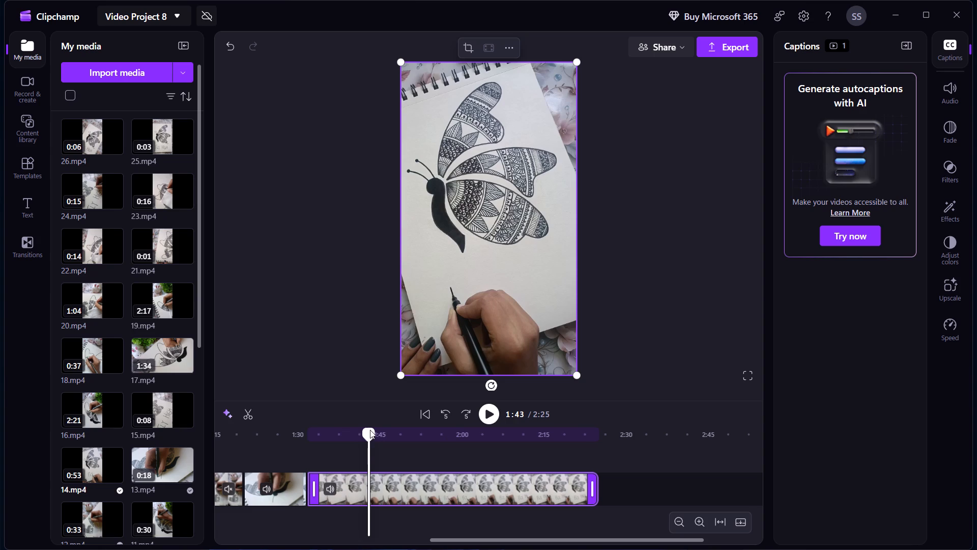
{"action": "left_click", "coordinate": [370, 430]}
{"action": "left_click", "coordinate": [370, 430]}
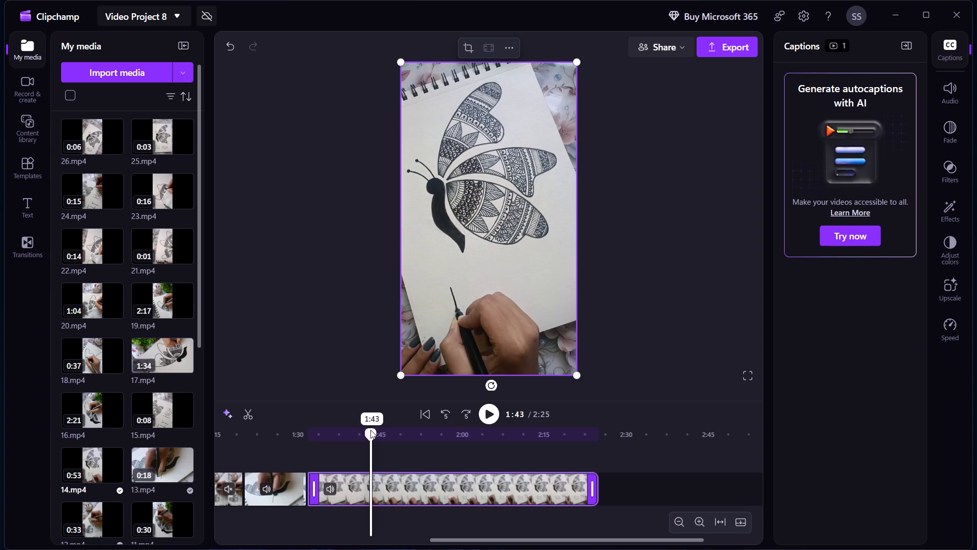
{"action": "left_click_drag", "start_coordinate": [372, 432], "coordinate": [367, 434]}
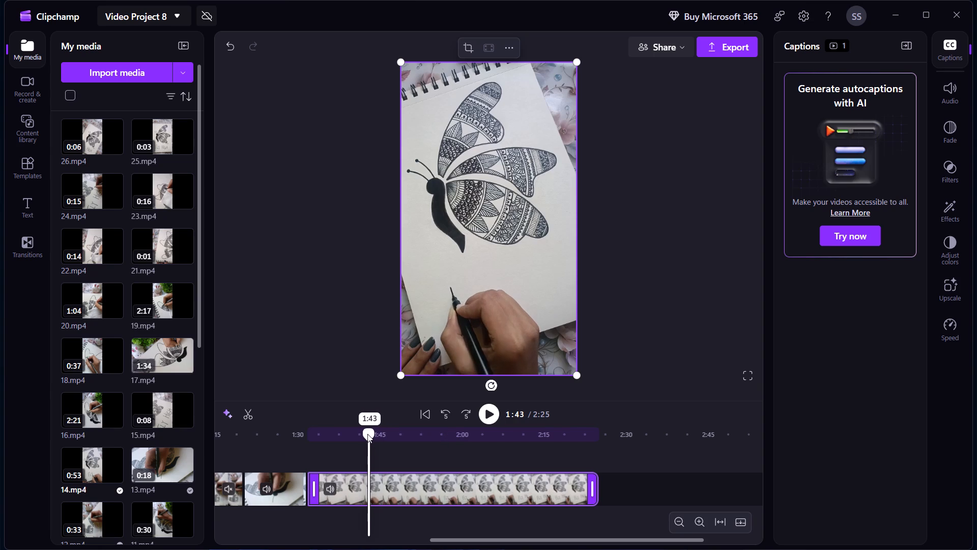
{"action": "left_click_drag", "start_coordinate": [367, 434], "coordinate": [363, 435]}
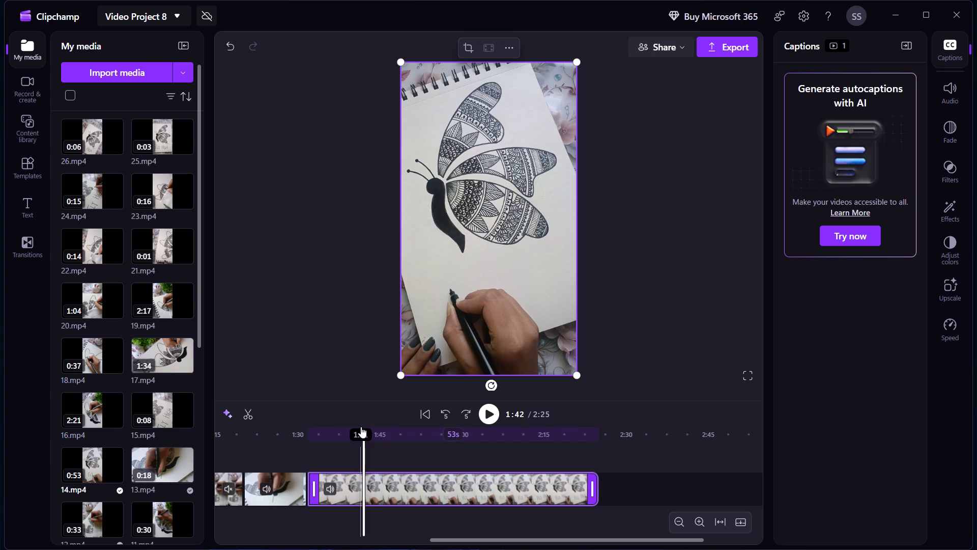
{"action": "left_click", "coordinate": [363, 434]}
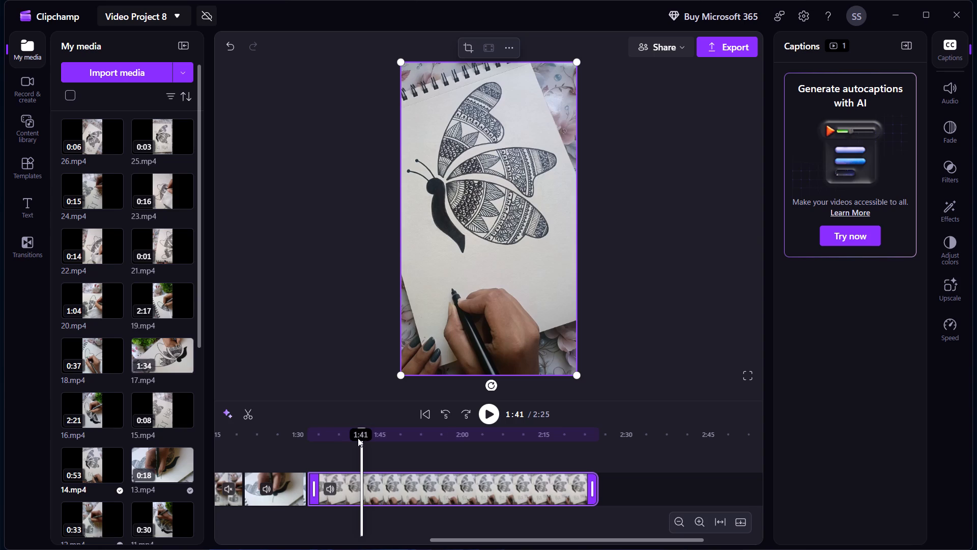
{"action": "left_click", "coordinate": [247, 420]}
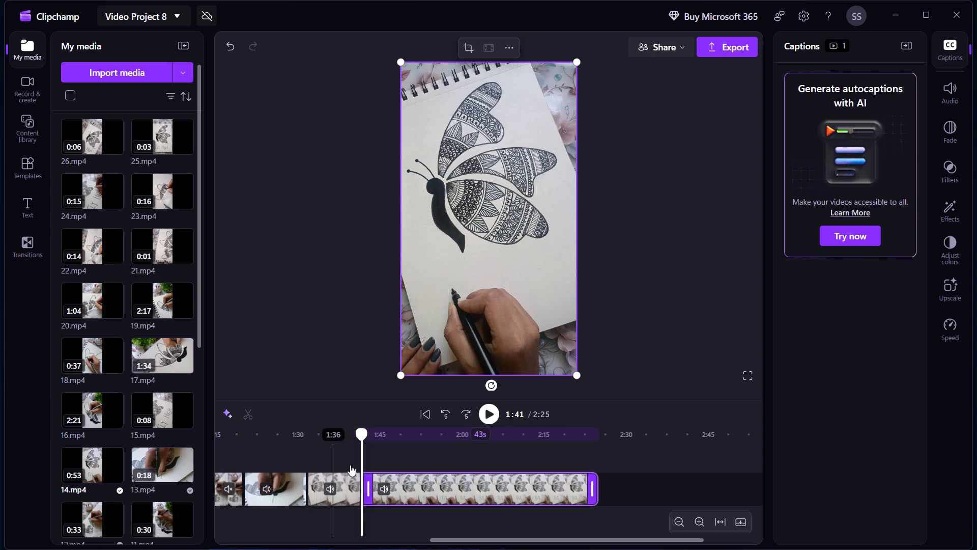
{"action": "left_click", "coordinate": [343, 494]}
{"action": "key", "text": "Delete"}
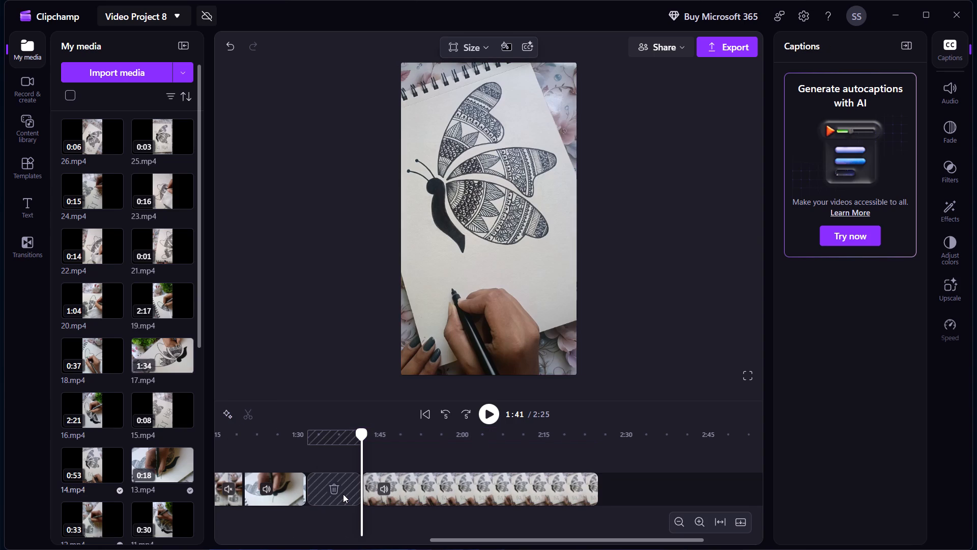
{"action": "left_click", "coordinate": [334, 492]}
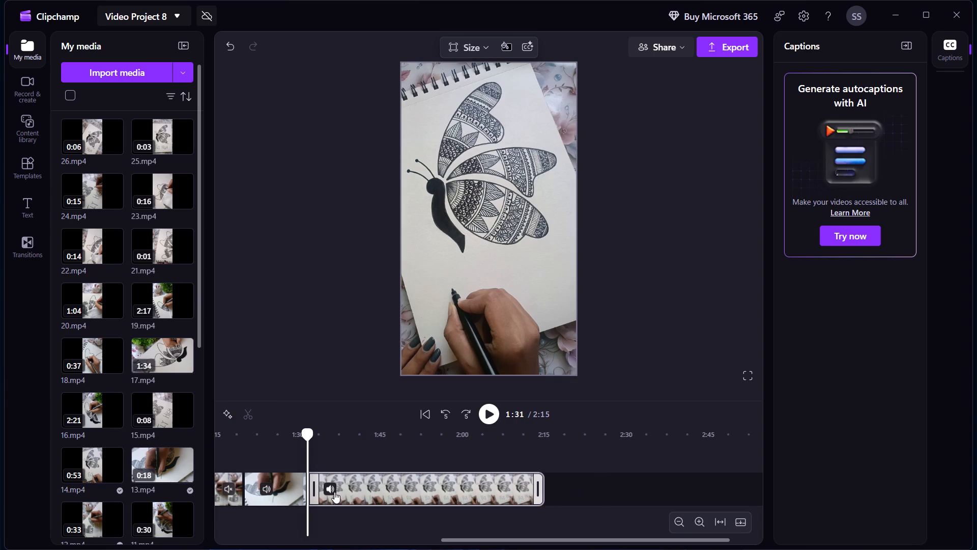
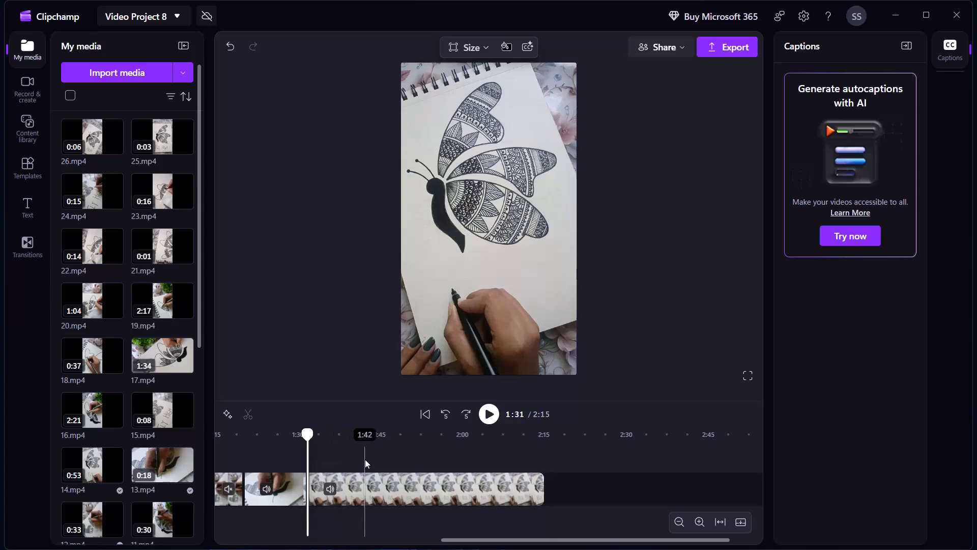
Select the trimmed 14.mp4 clip at the end of the timeline.
{"action": "left_click", "coordinate": [383, 485]}
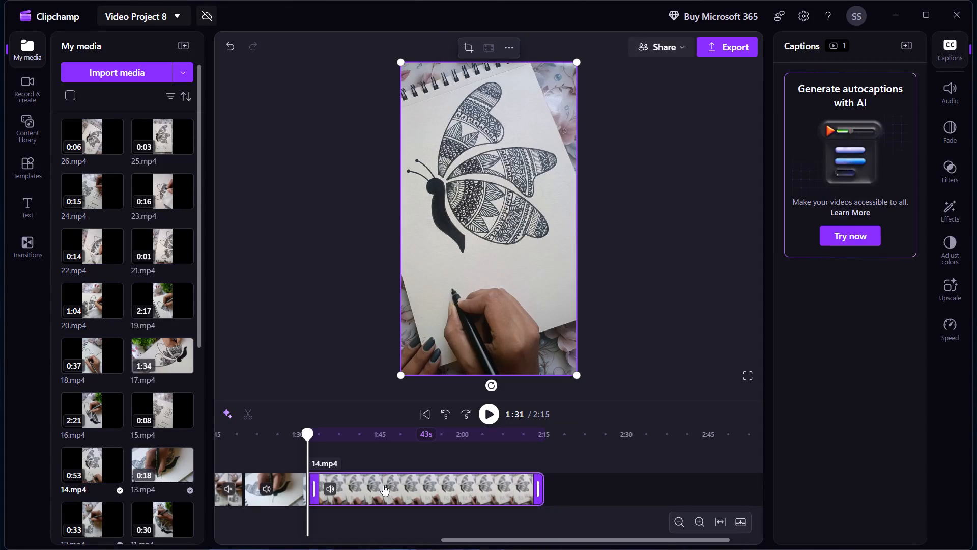
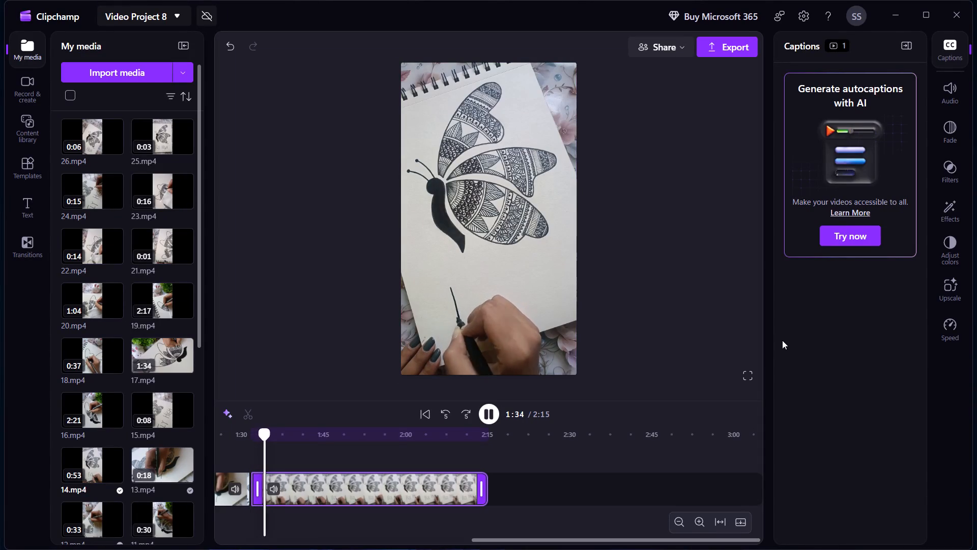
Set the playback speed of the selected 14.mp4 clip to 2.25.
{"action": "left_click", "coordinate": [955, 331]}
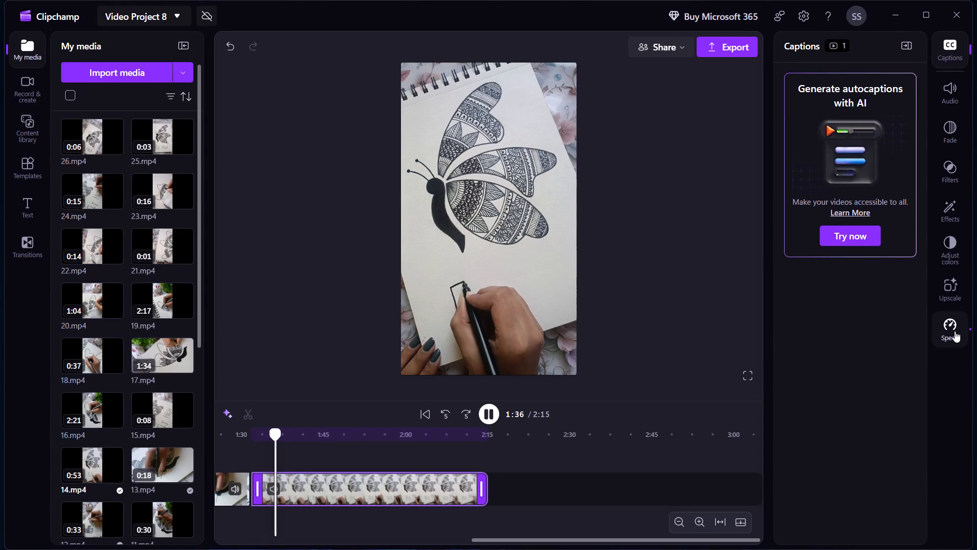
{"action": "left_click", "coordinate": [858, 102]}
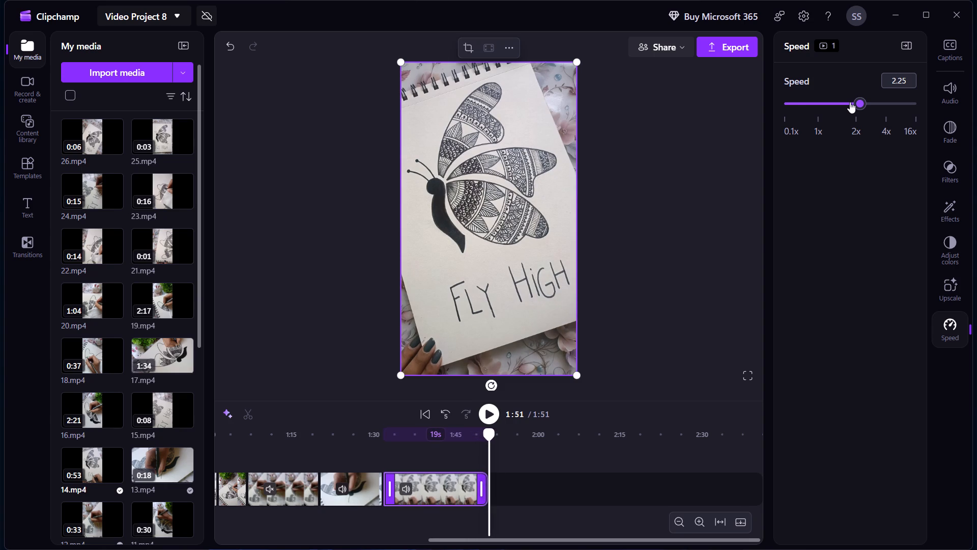
Play back the sped-up 14.mp4 clip from near its start to review the pace of the "FLY HIGH" lettering.
{"action": "left_click", "coordinate": [386, 454]}
{"action": "key", "text": "space"}
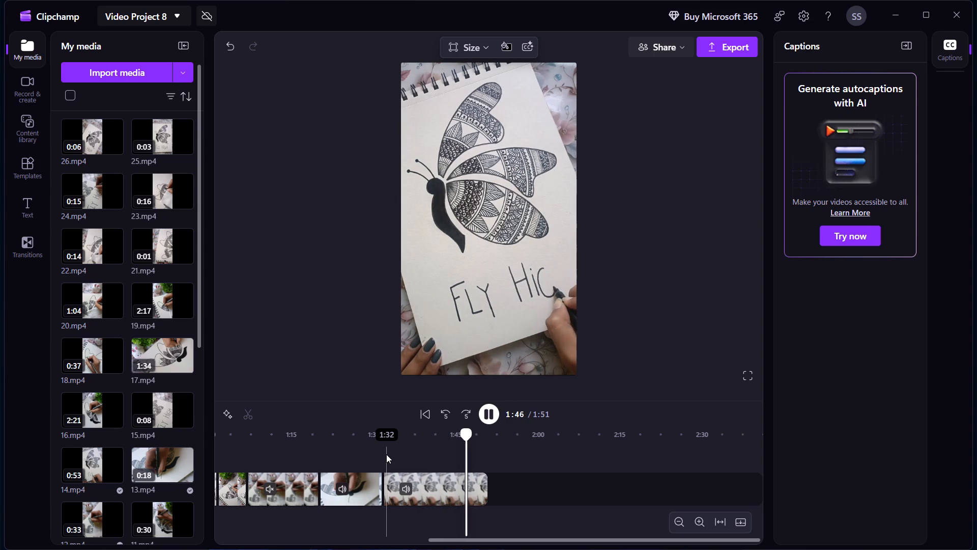
{"action": "key", "text": "space"}
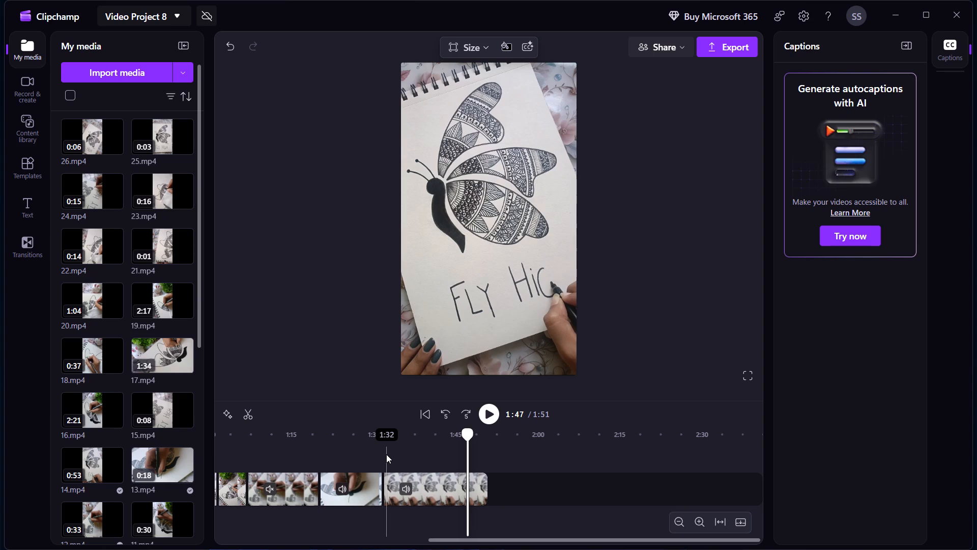
{"action": "key", "text": "space"}
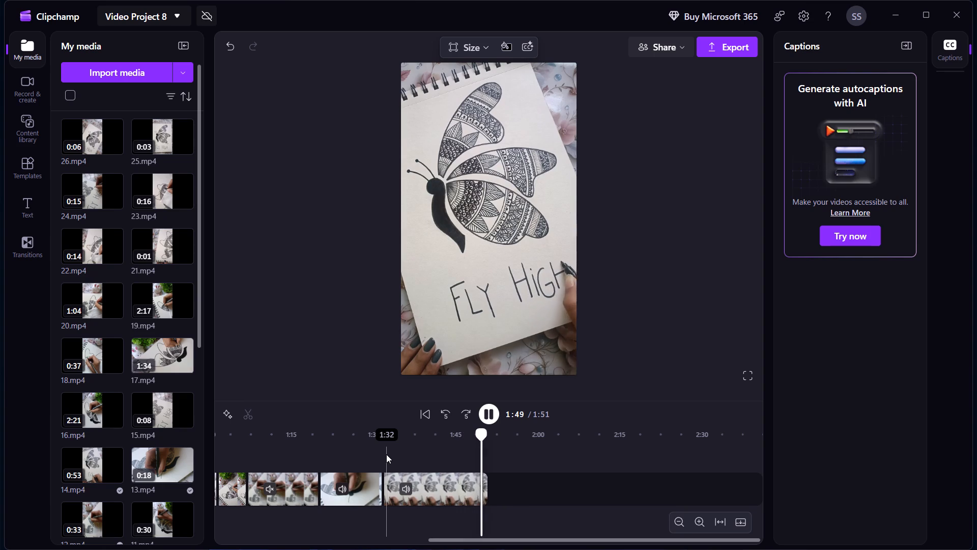
{"action": "key", "text": "space"}
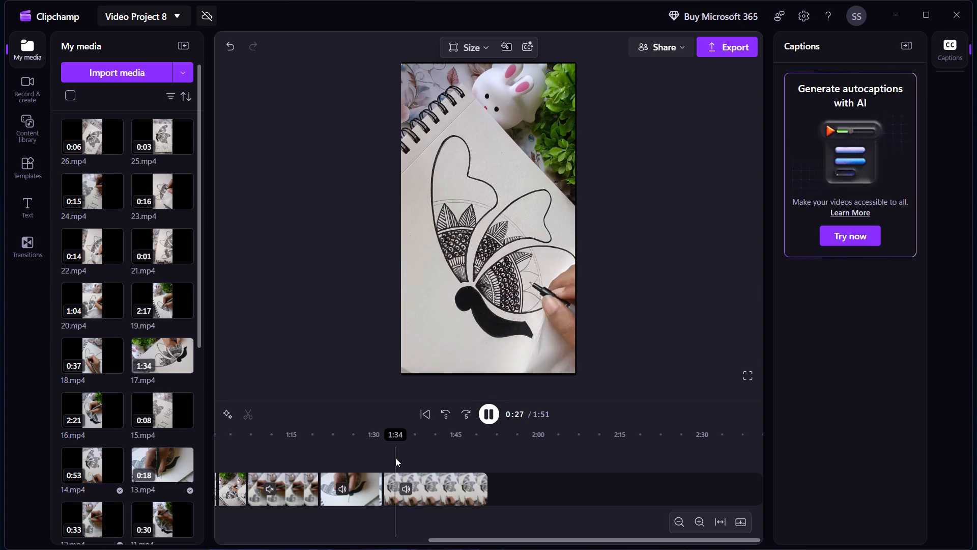
{"action": "left_click", "coordinate": [395, 458]}
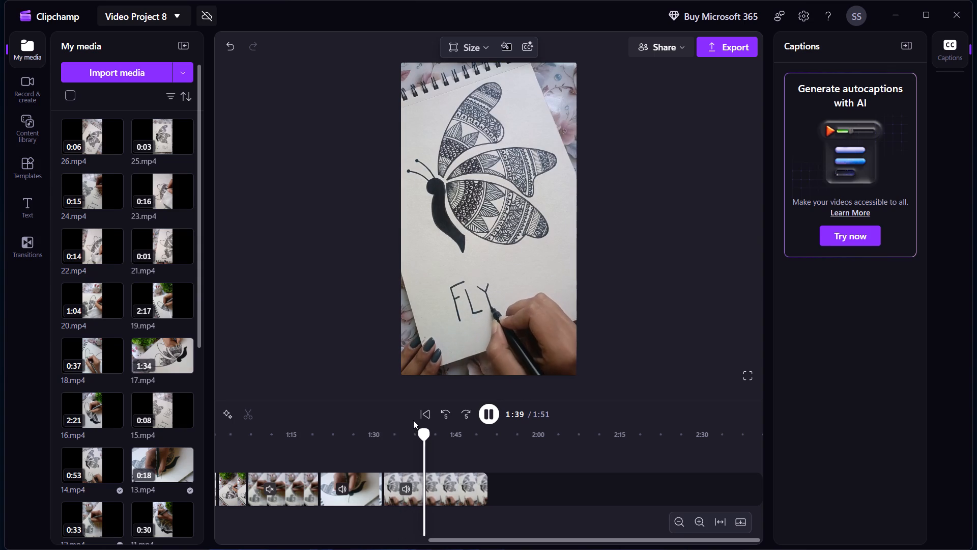
{"action": "key", "text": "space"}
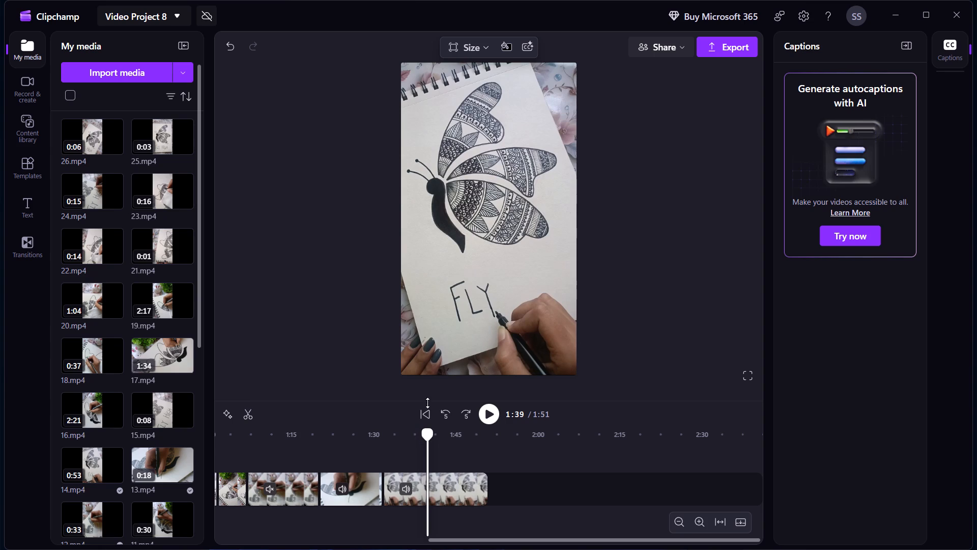